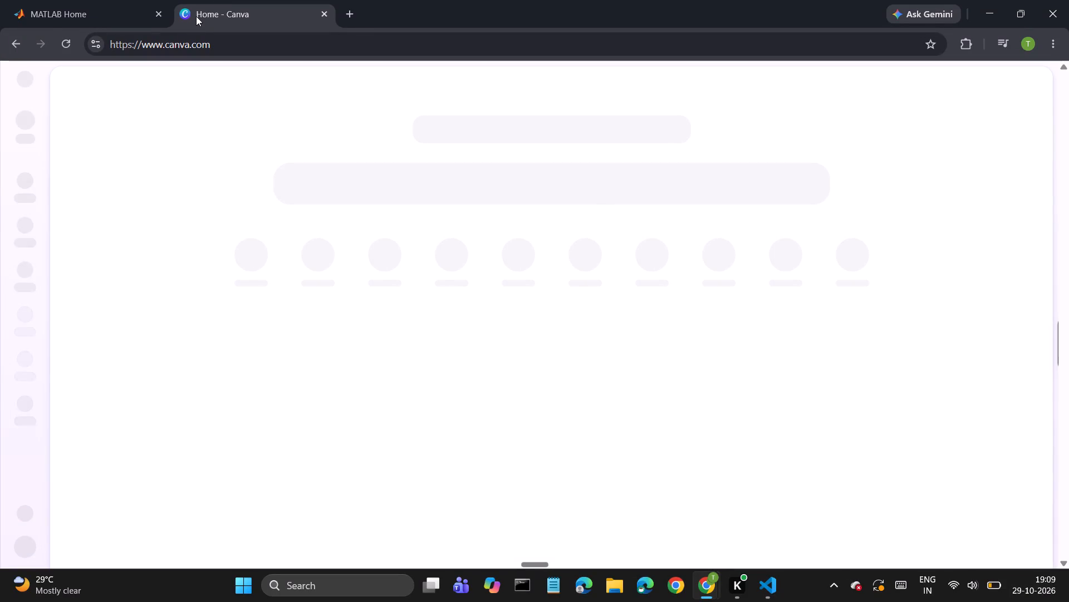
# Switch to MATLAB Home, expand the recent files list twice and open one of the listed MATLAB Drive scripts.
pyautogui.click(123, 0)
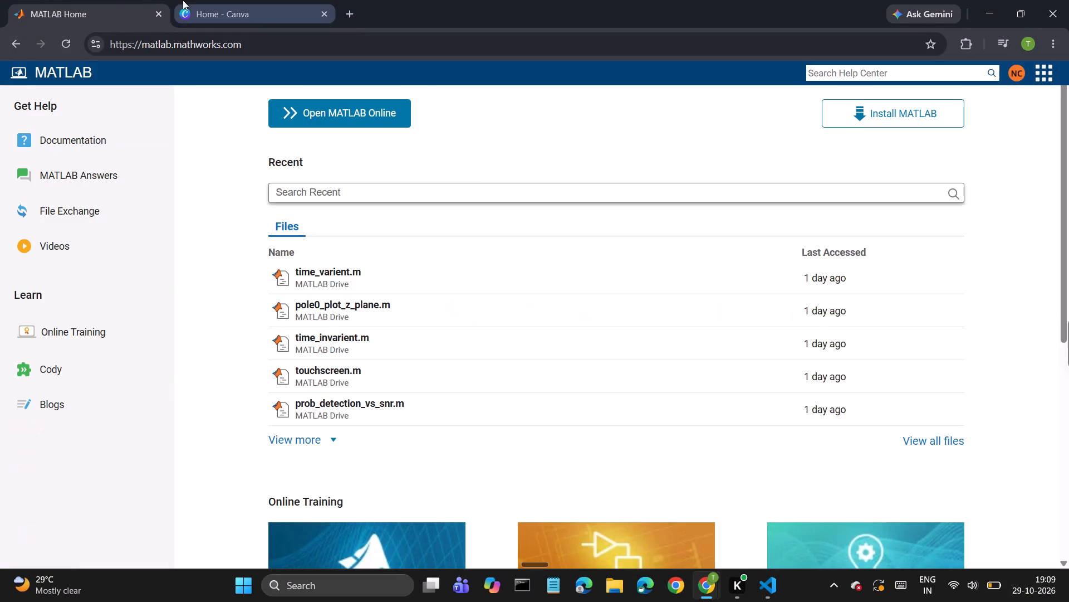
pyautogui.click(183, 0)
pyautogui.click(107, 0)
pyautogui.click(311, 435)
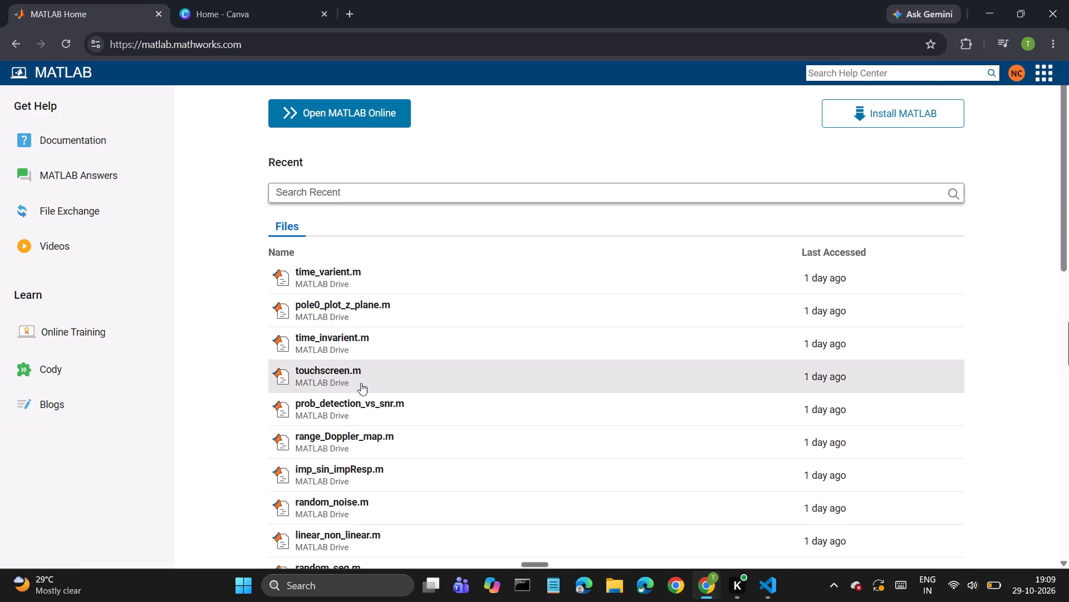
pyautogui.scroll(-8, 361, 383)
pyautogui.click(332, 218)
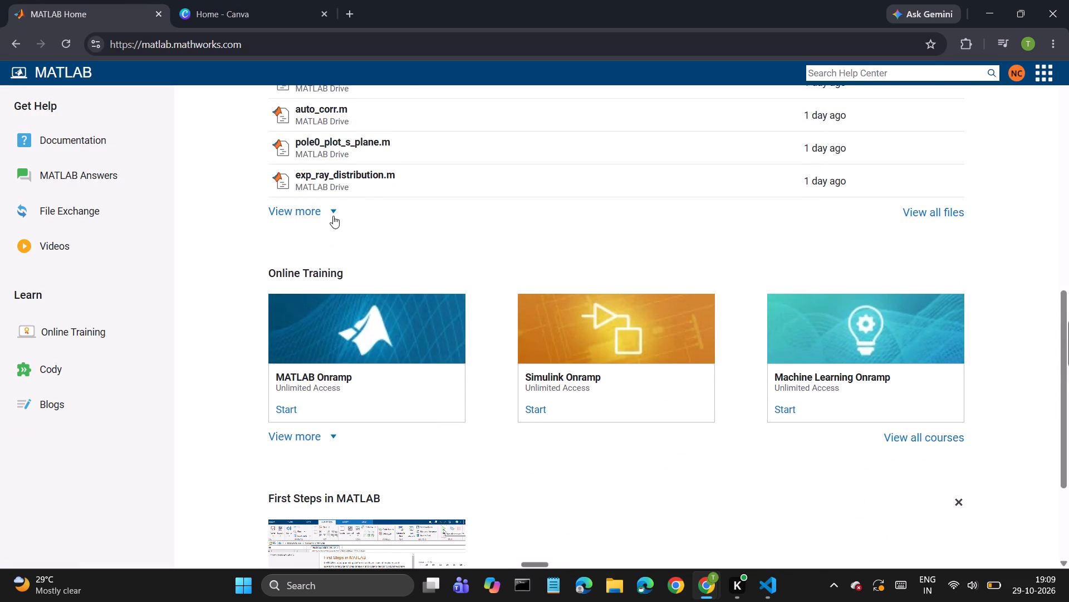
pyautogui.click(332, 205)
pyautogui.scroll(3, 342, 197)
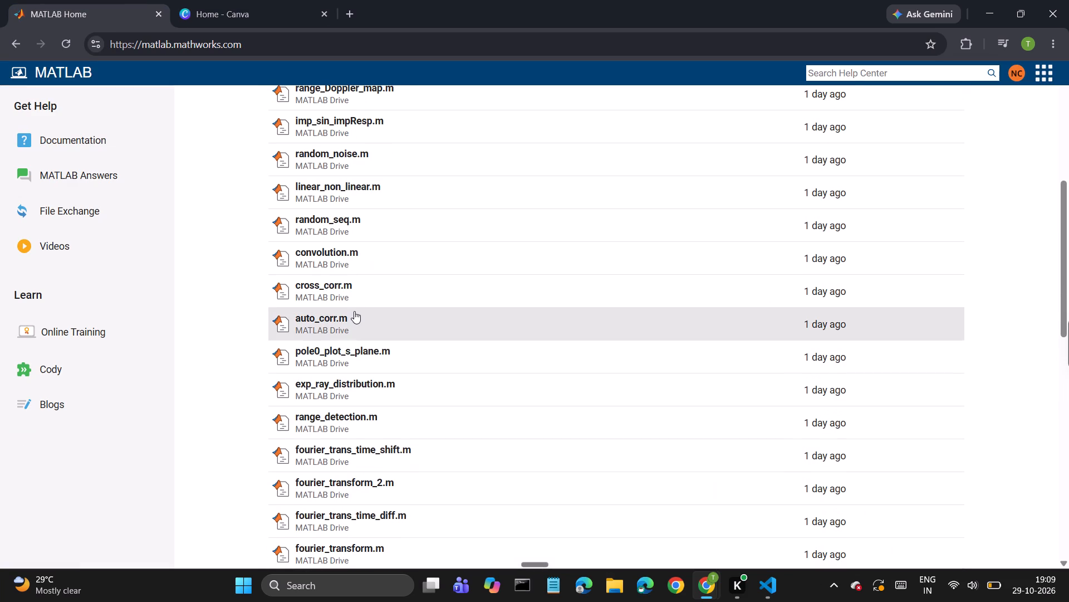
pyautogui.click(364, 268)
# Switch to Canva and change the active team to the last one in the team list, with initials VT.
pyautogui.click(283, 0)
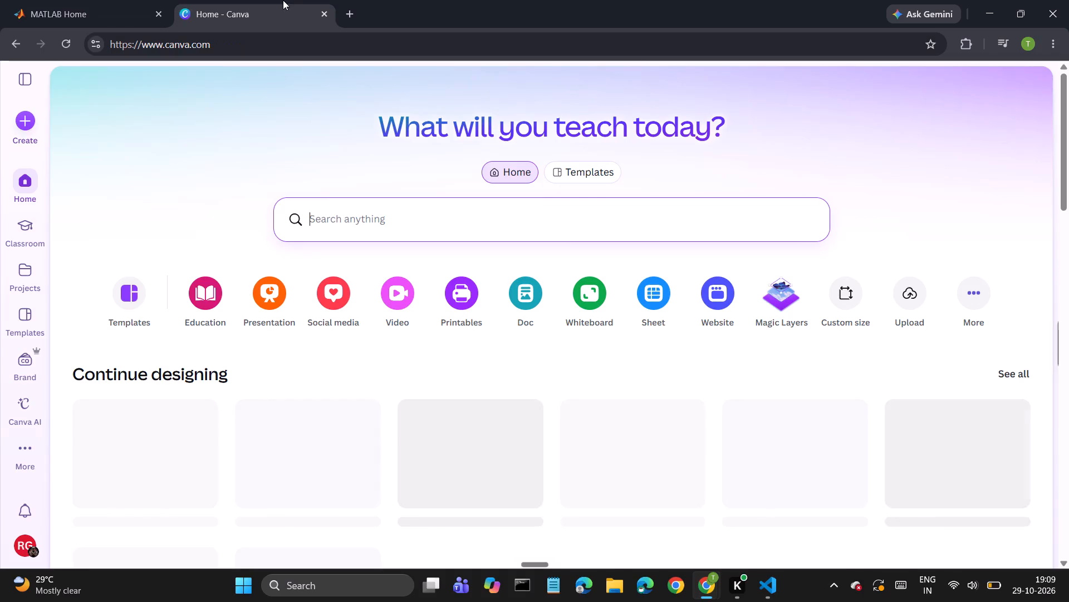
pyautogui.scroll(-5, 560, 601)
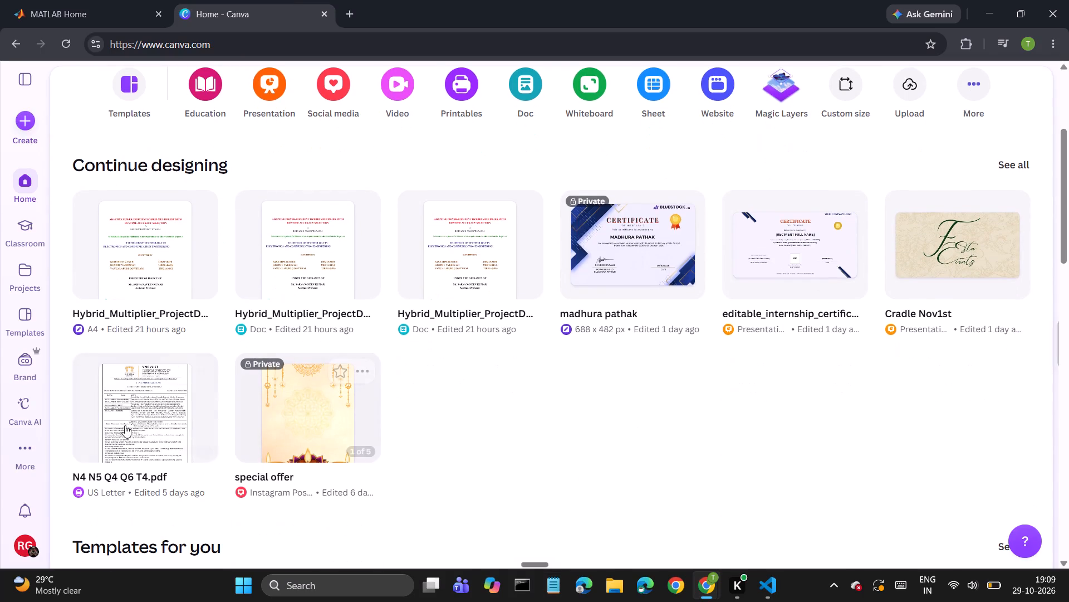
pyautogui.click(23, 547)
pyautogui.scroll(-11, 190, 427)
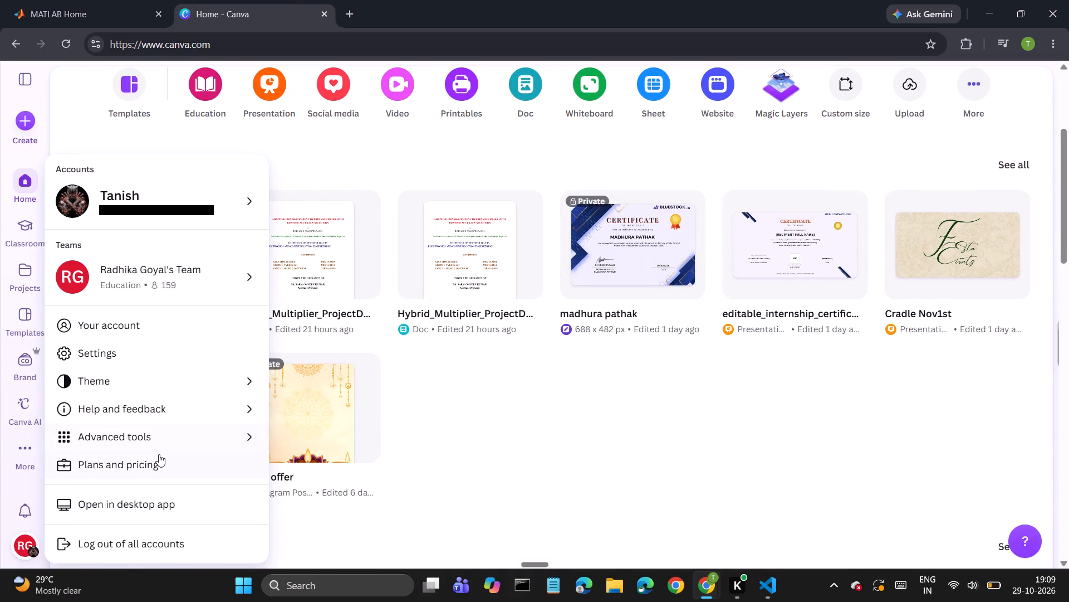
pyautogui.click(239, 281)
pyautogui.scroll(-3, 357, 463)
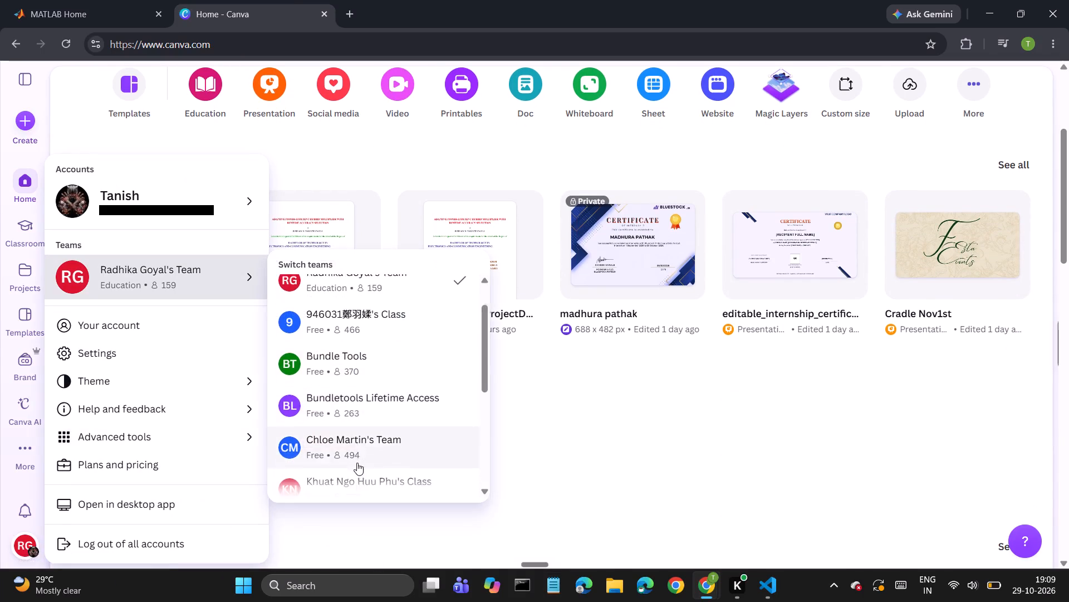
pyautogui.scroll(-10, 357, 463)
pyautogui.click(368, 483)
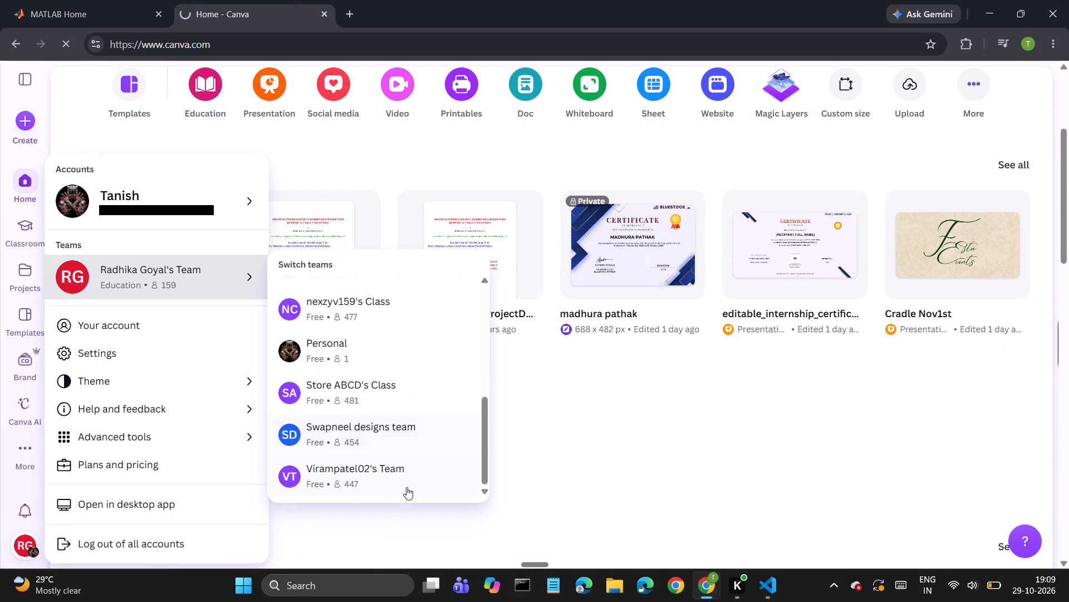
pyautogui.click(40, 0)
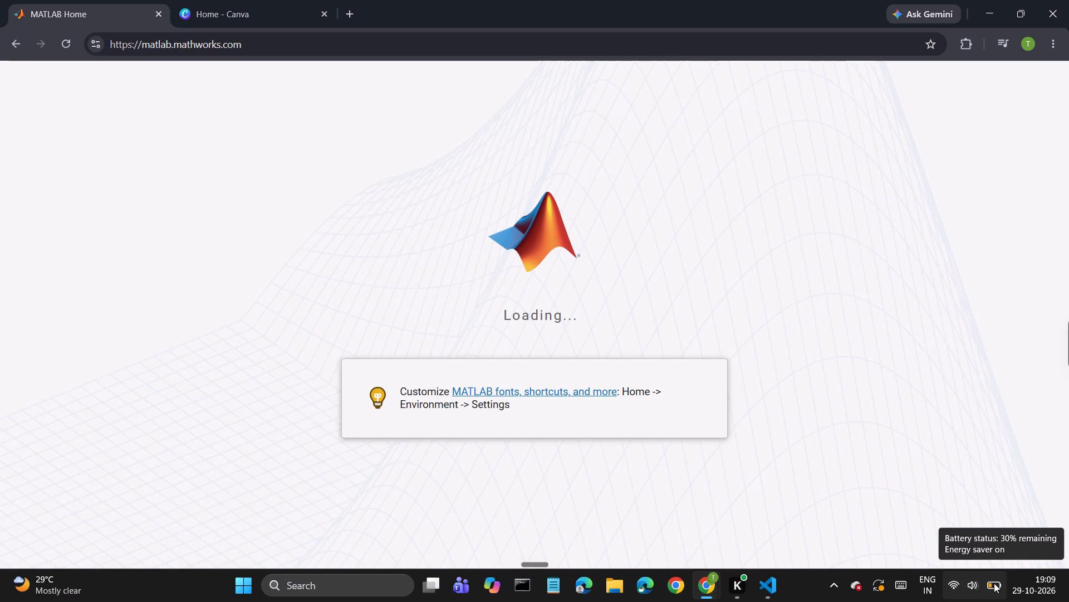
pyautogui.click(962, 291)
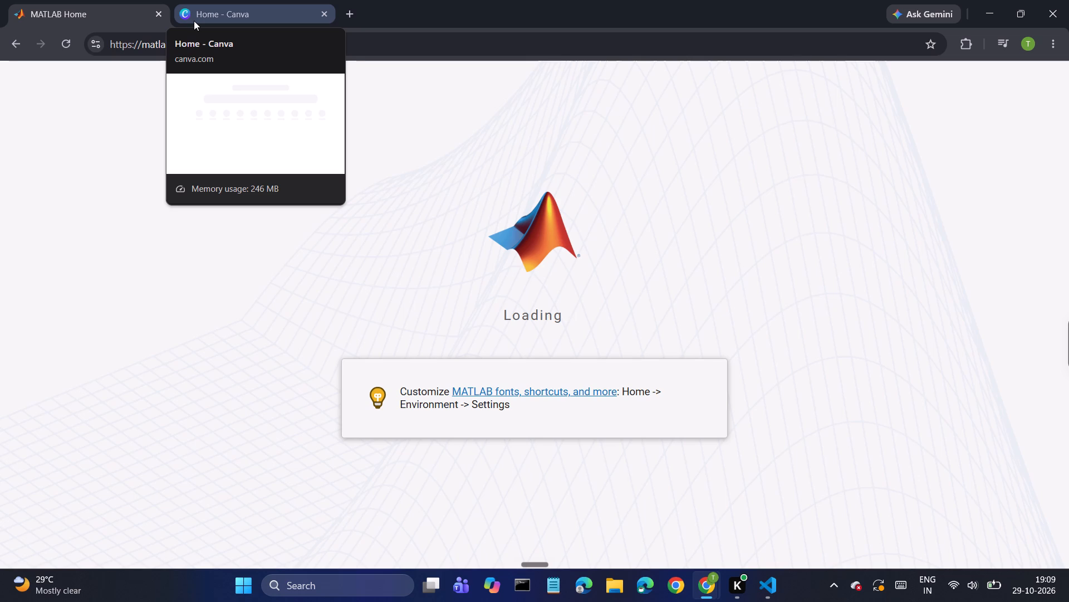
# In Canva, show more of the recent designs and open the MS-LAB-RECORD-EXP-11,12 design.
pyautogui.click(269, 0)
pyautogui.scroll(-1, 343, 443)
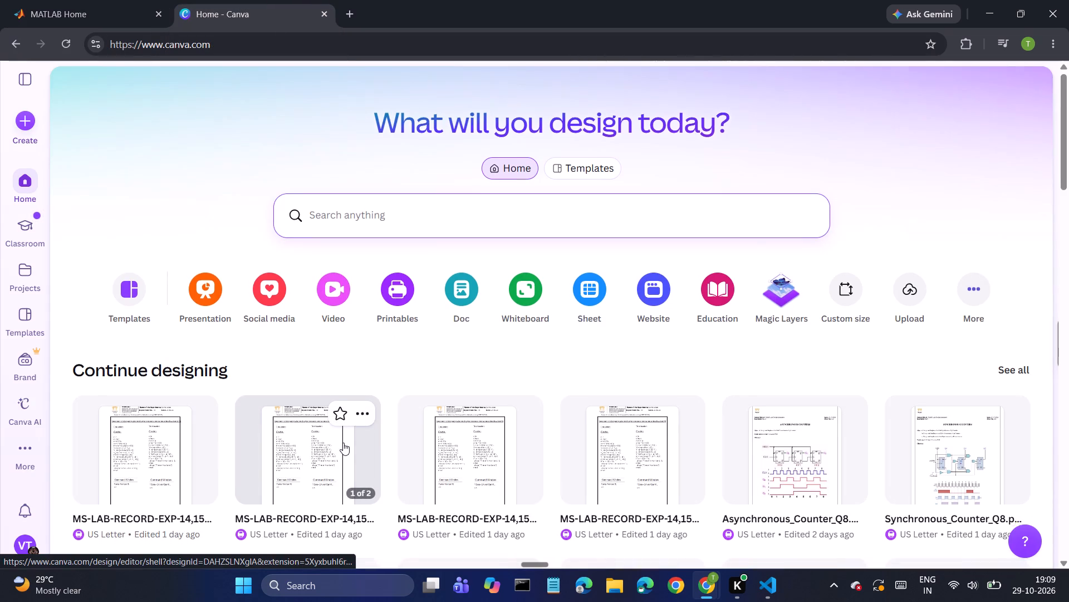
pyautogui.scroll(-3, 344, 443)
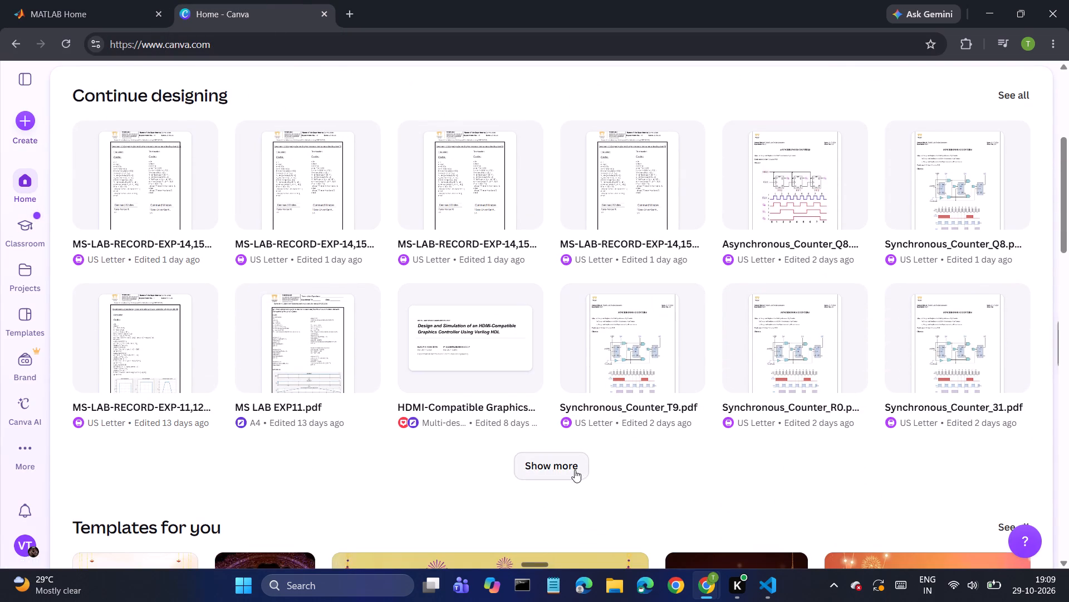
pyautogui.click(575, 470)
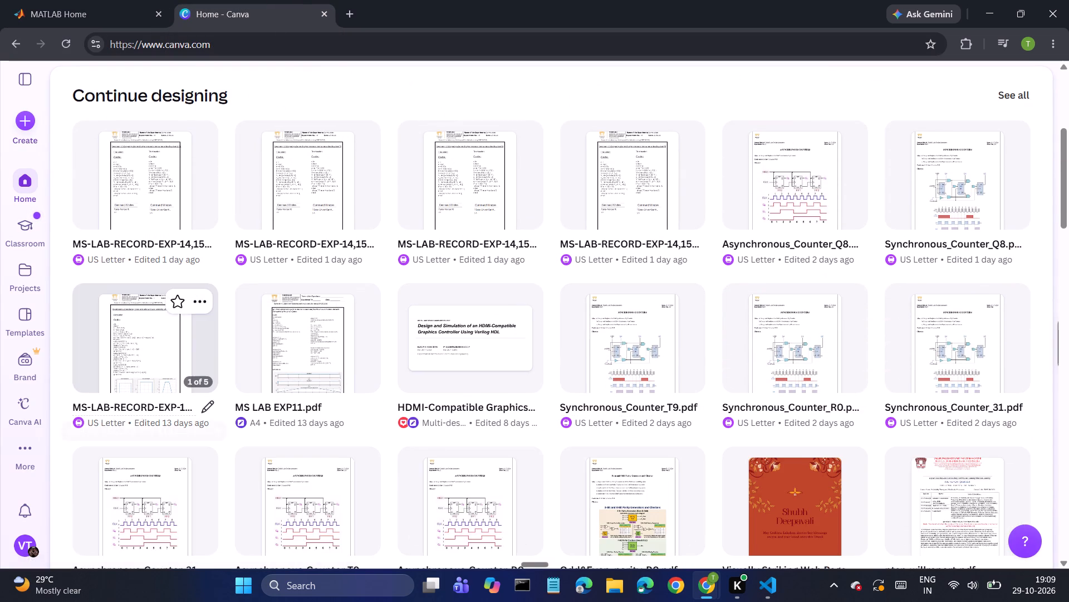
pyautogui.click(119, 328)
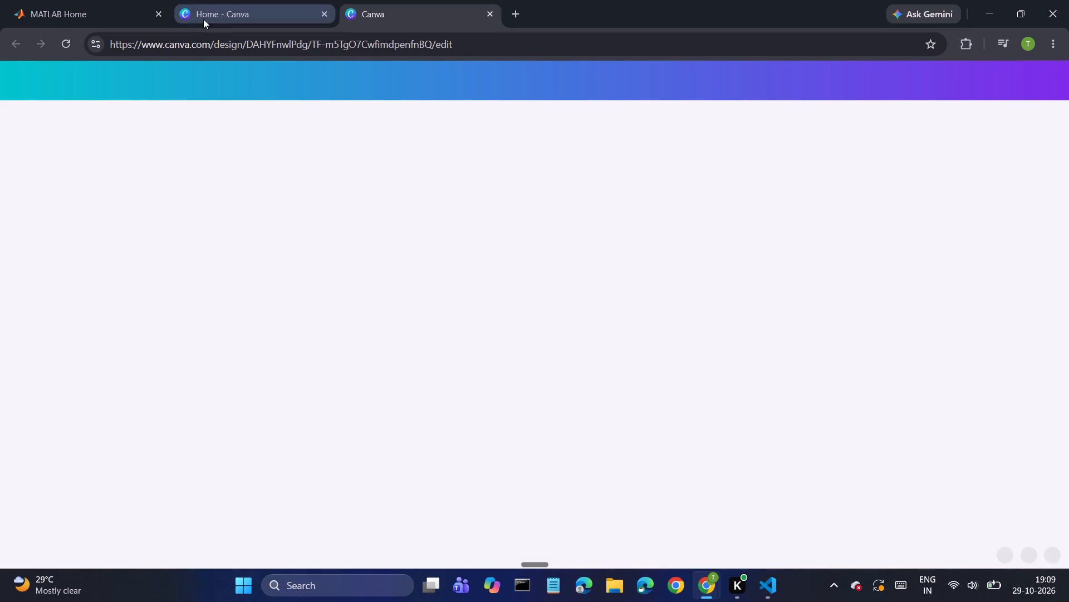
# Switch back to the MATLAB page.
pyautogui.click(97, 2)
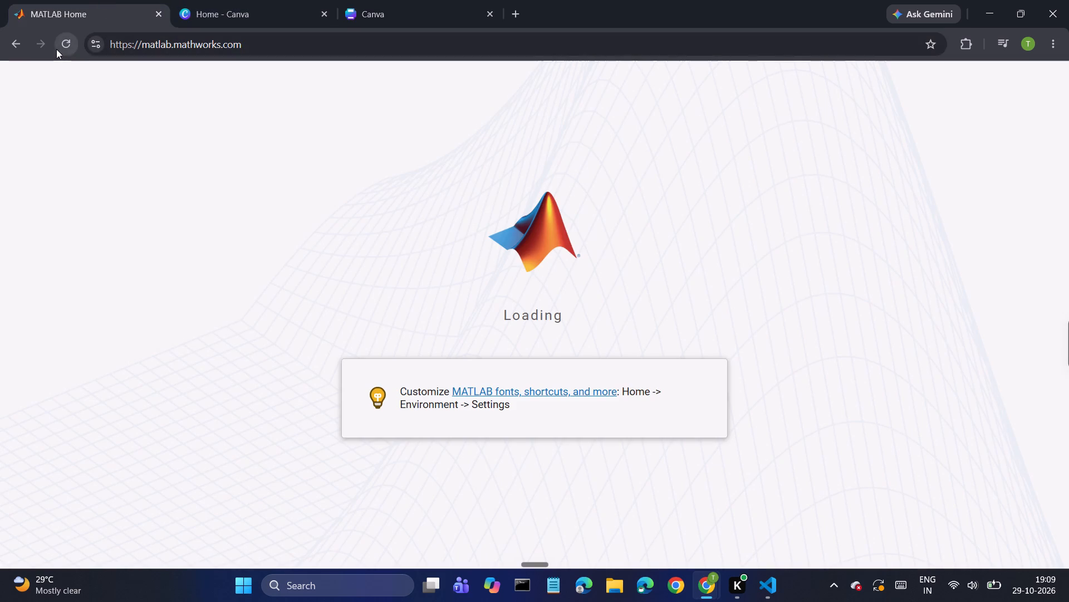
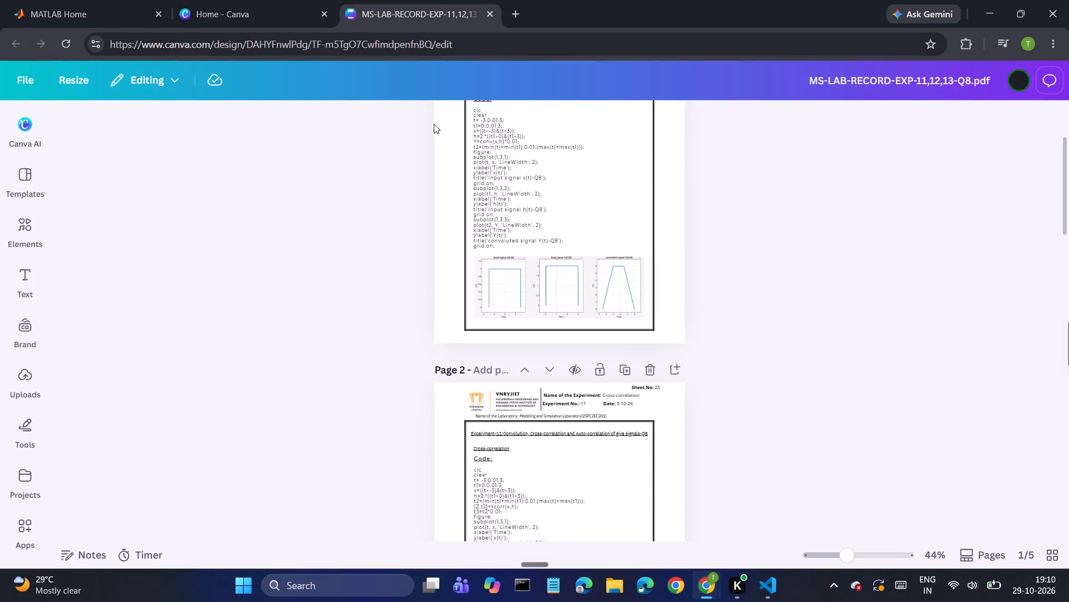
# Examine the convolution and cross-correlation code pages of the MS-LAB-RECORD-EXP-11,12,13-Q8 design at a larger scale.
pyautogui.scroll(-2, 493, 364)
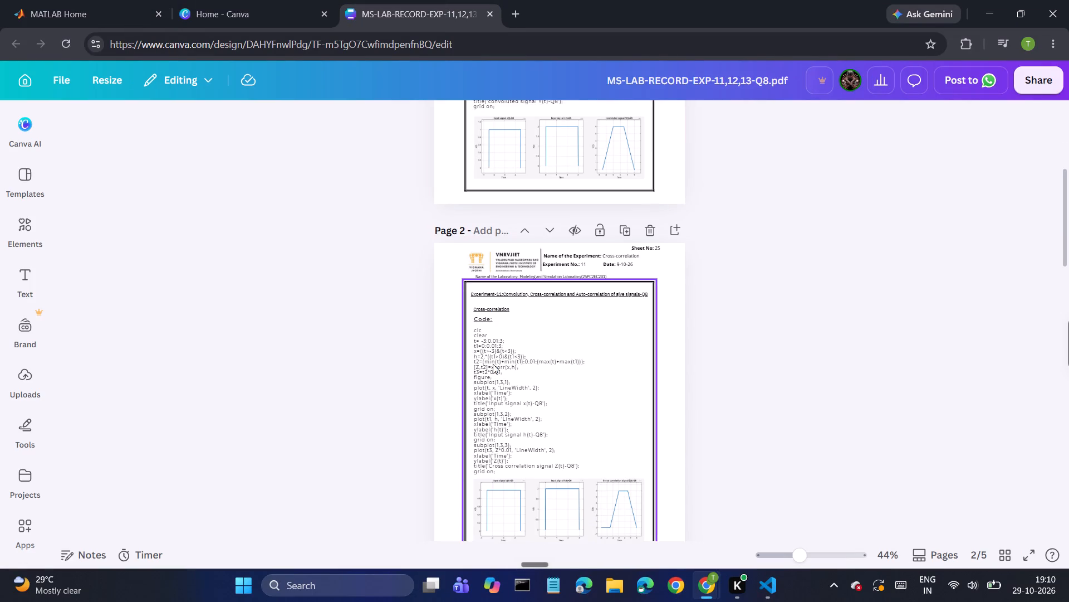
pyautogui.hotkey('ctrl', '+')
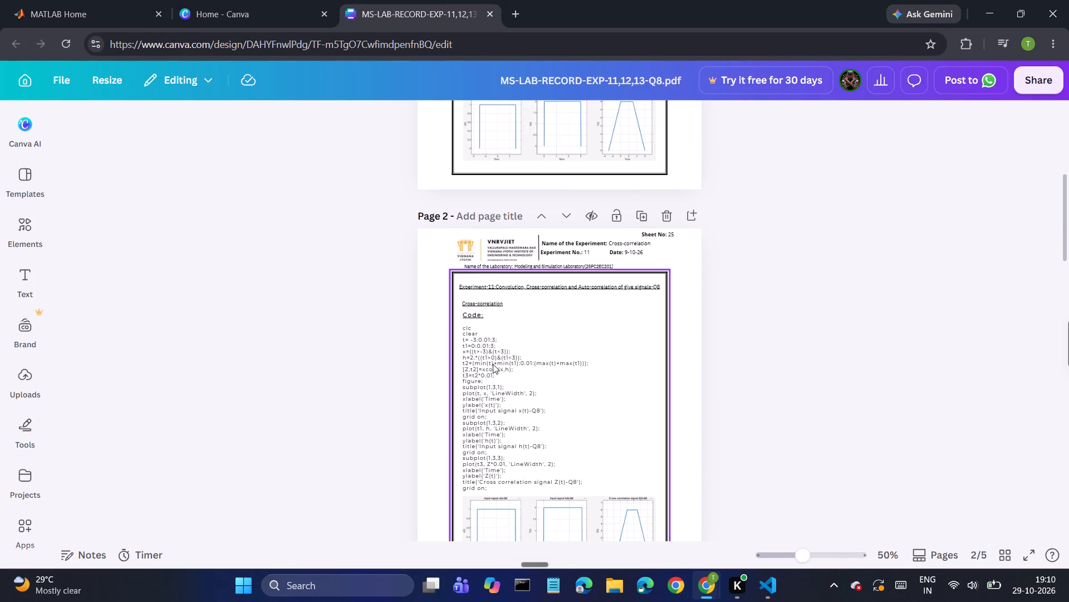
pyautogui.hotkey('ctrl', '+')
pyautogui.hotkey('ctrl', '+')
pyautogui.scroll(1, 493, 364)
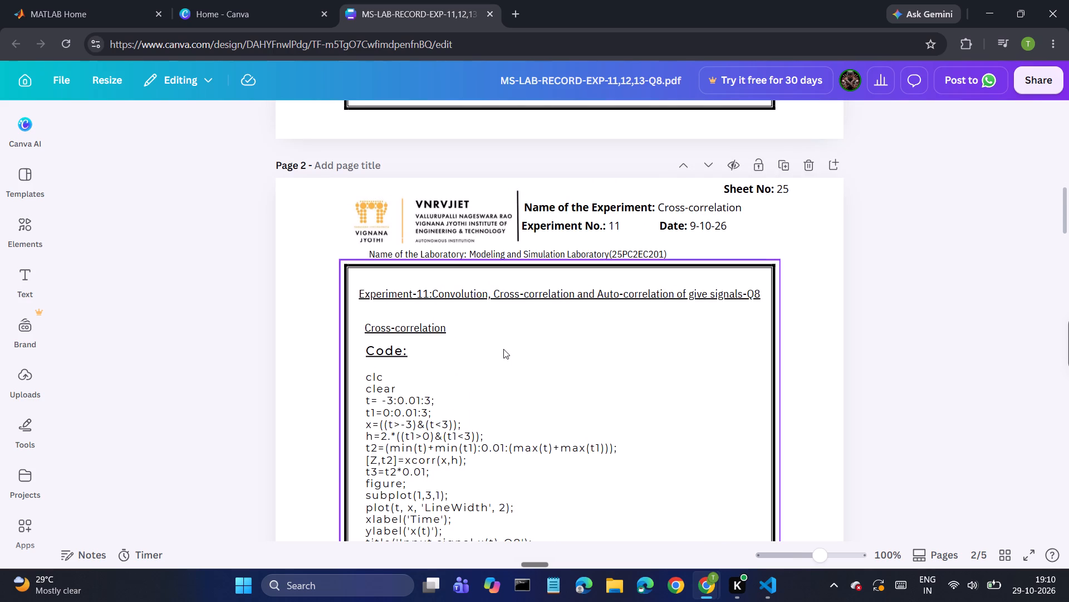
pyautogui.hscroll(1, 503, 349)
pyautogui.scroll(5, 503, 349)
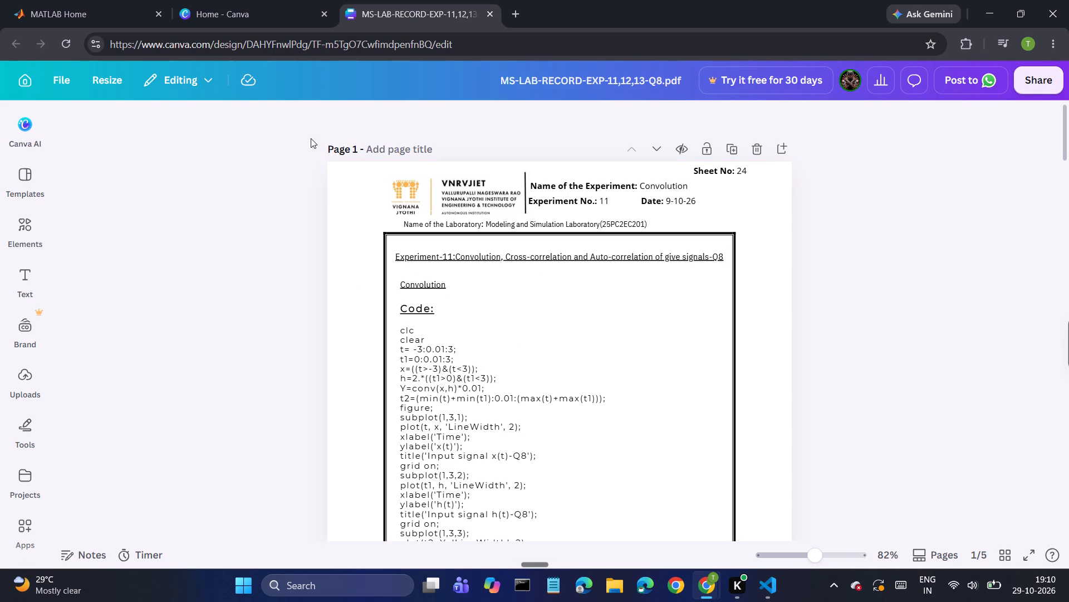
# From Canva's home page, make a copy of the MS-LAB-RECORD-EXP-11,12,13-Q8 design and open the copy.
pyautogui.click(305, 0)
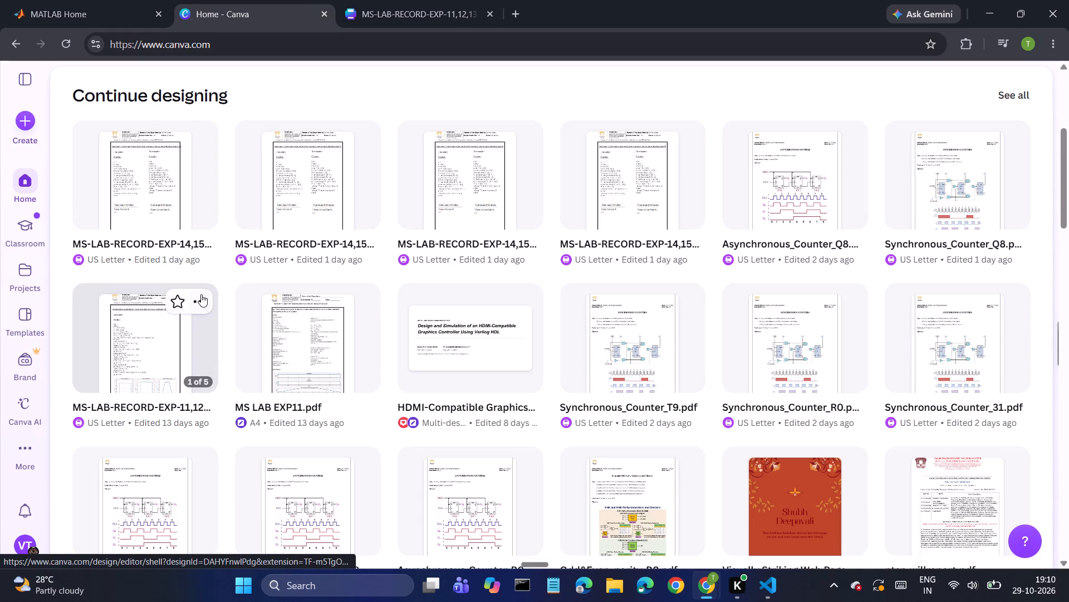
pyautogui.click(202, 292)
pyautogui.click(253, 302)
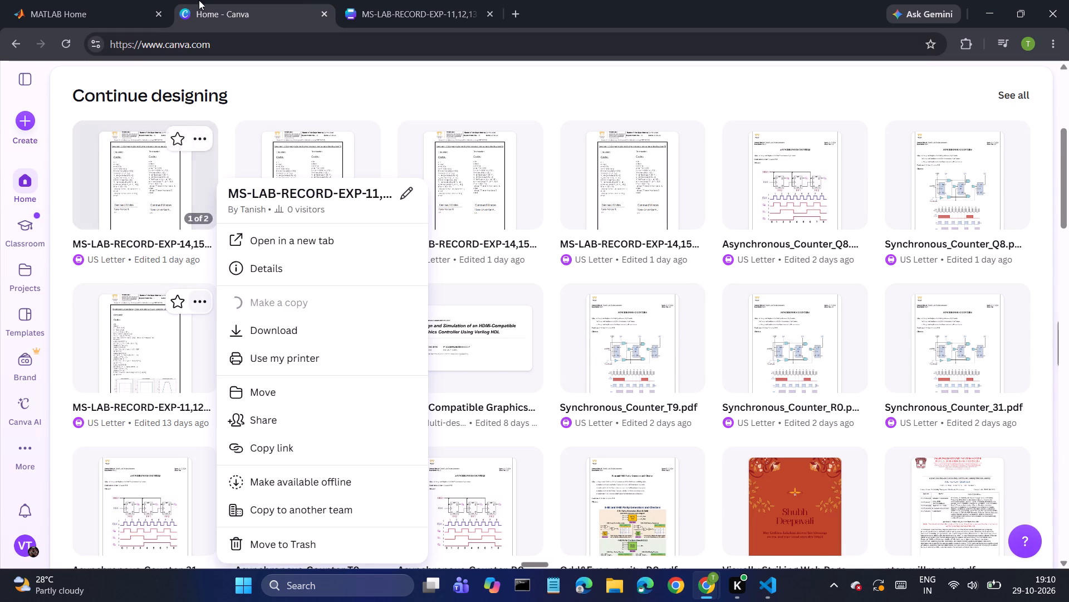
pyautogui.click(144, 173)
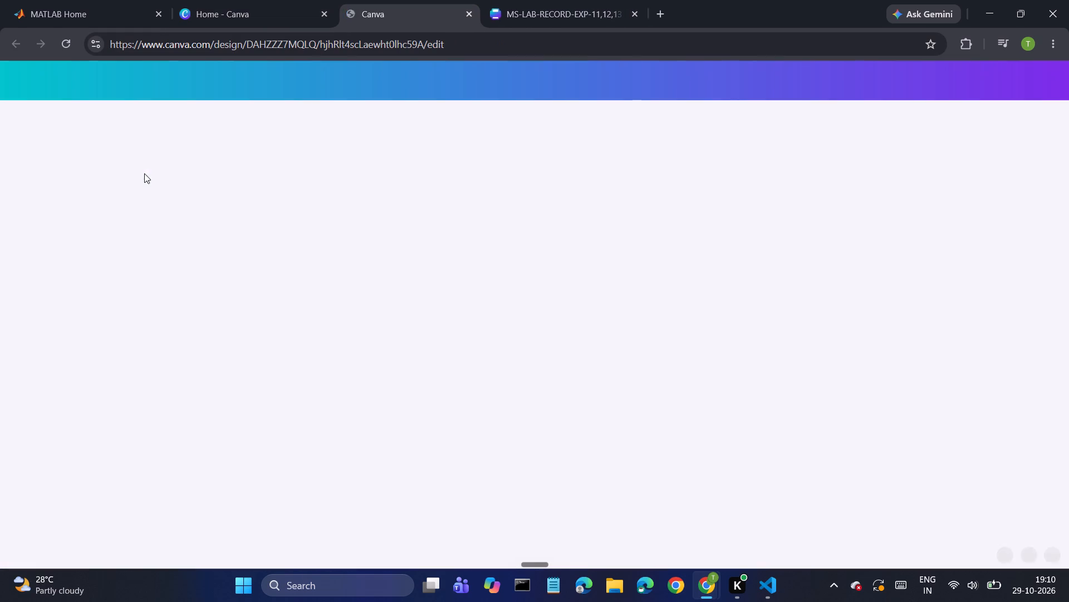
# Switch to MATLAB, dismiss the issue message and open convolution.m from the recent files.
pyautogui.click(43, 4)
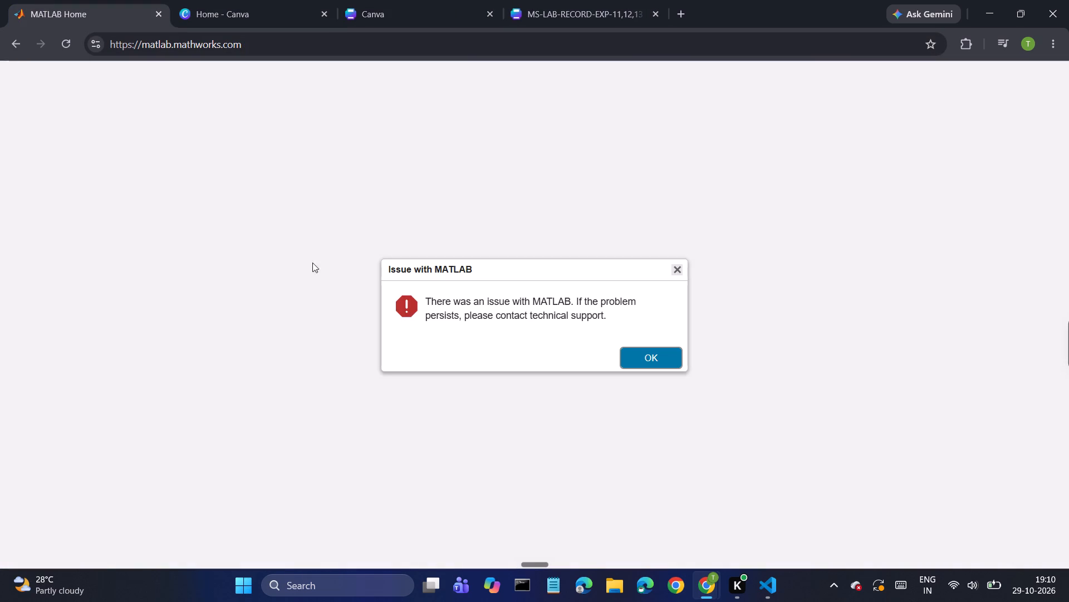
pyautogui.click(641, 358)
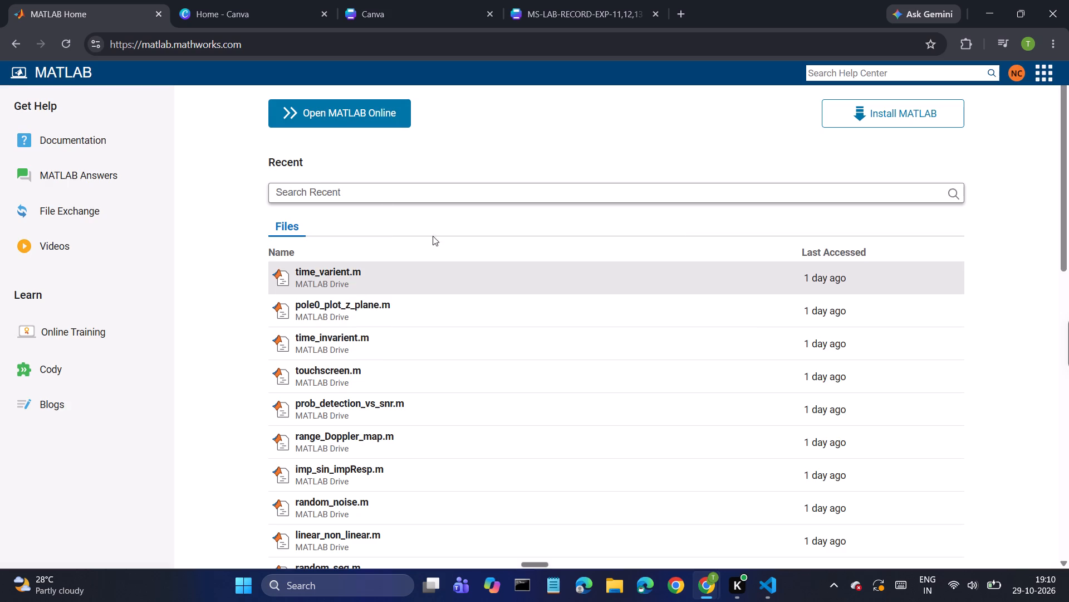
pyautogui.scroll(-3, 355, 439)
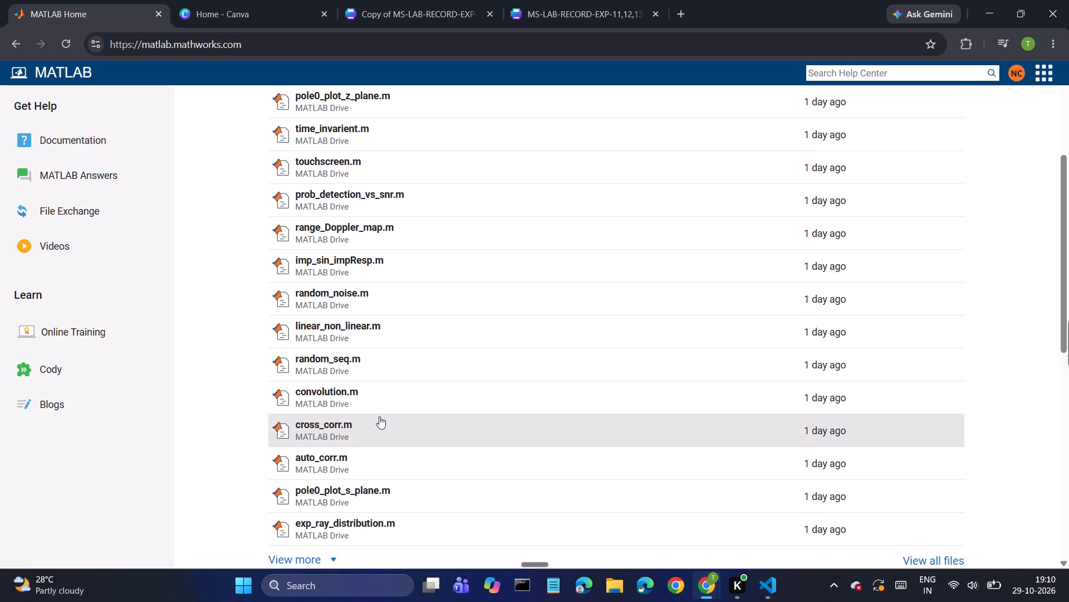
pyautogui.click(386, 395)
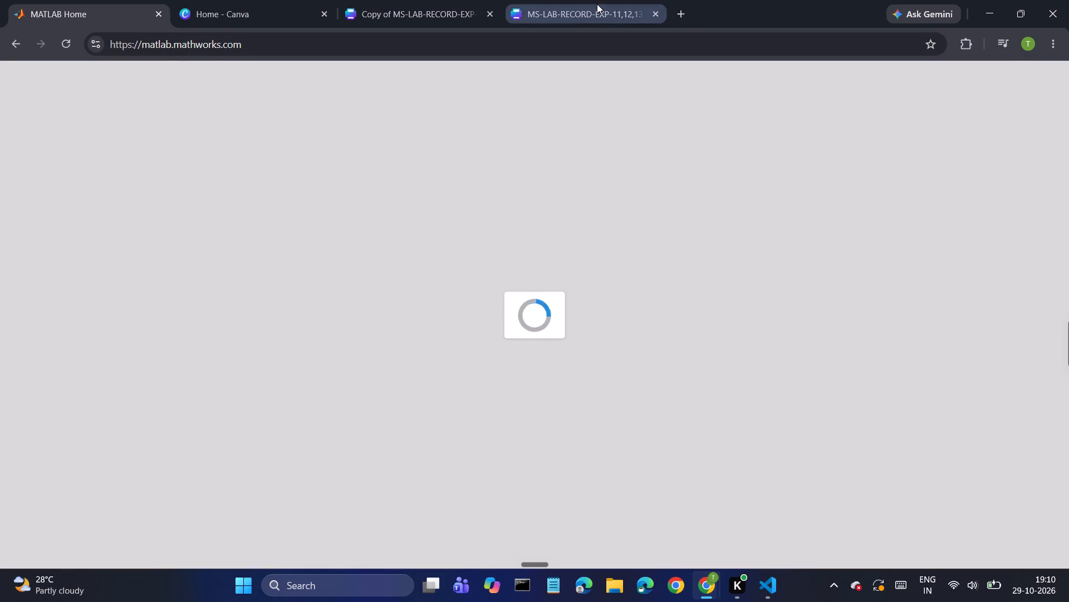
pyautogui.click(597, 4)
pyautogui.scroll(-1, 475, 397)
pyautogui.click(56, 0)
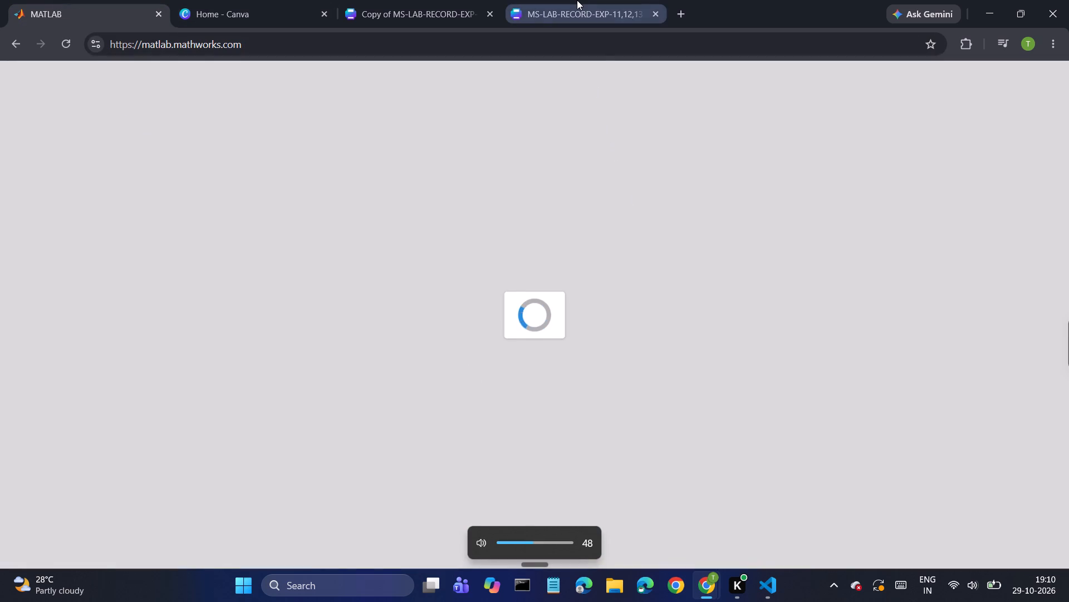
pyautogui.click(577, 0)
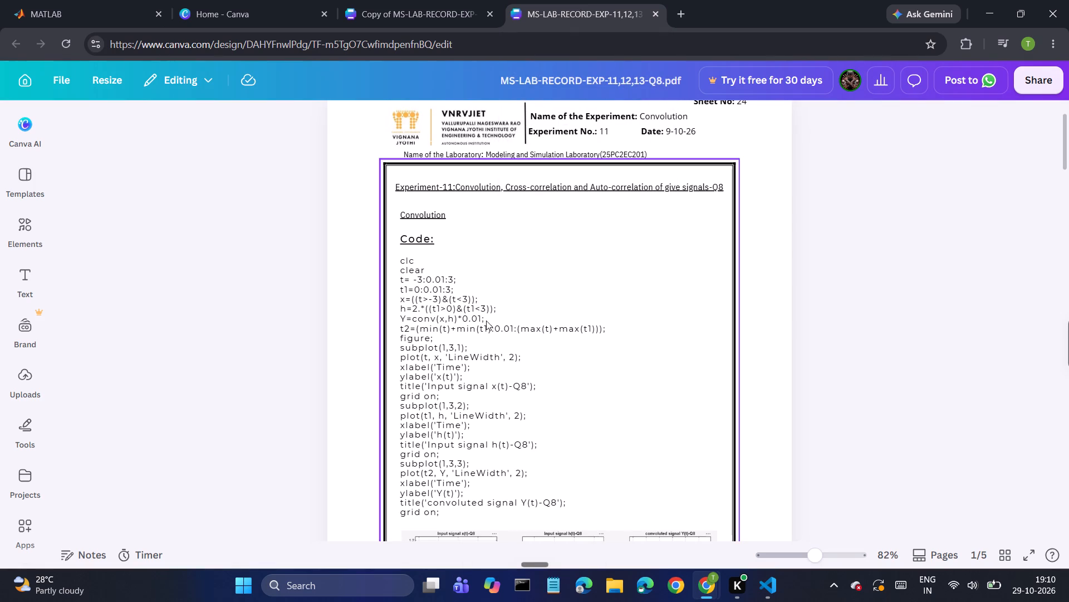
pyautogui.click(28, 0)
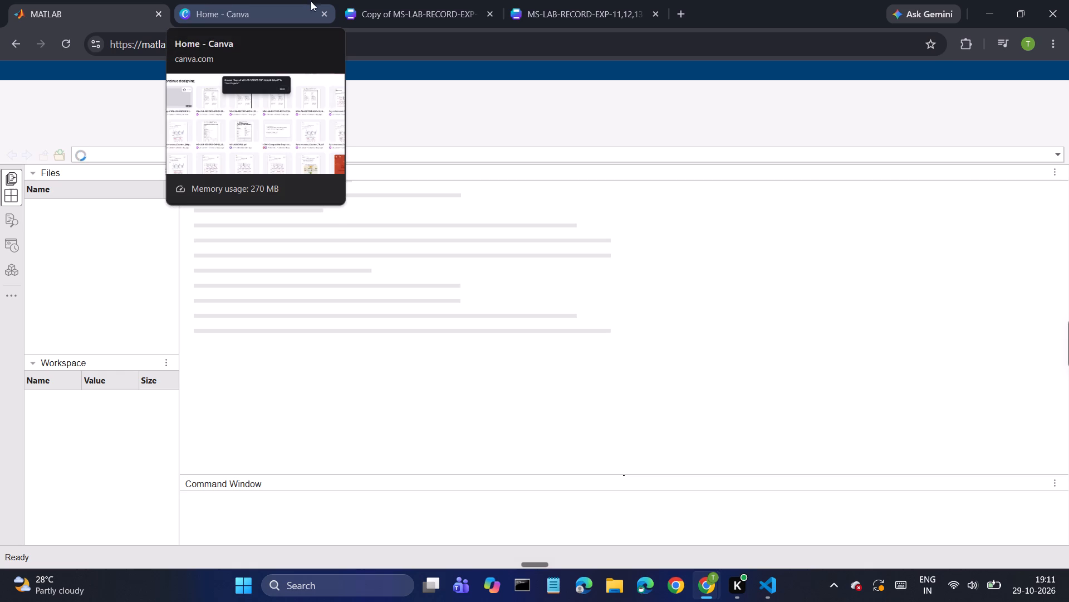
# Switch to the copied Canva design and rename it MS-LAB-RECORD-EXP-11,12,13-LE-31.pdf.
pyautogui.click(581, 0)
pyautogui.click(447, 0)
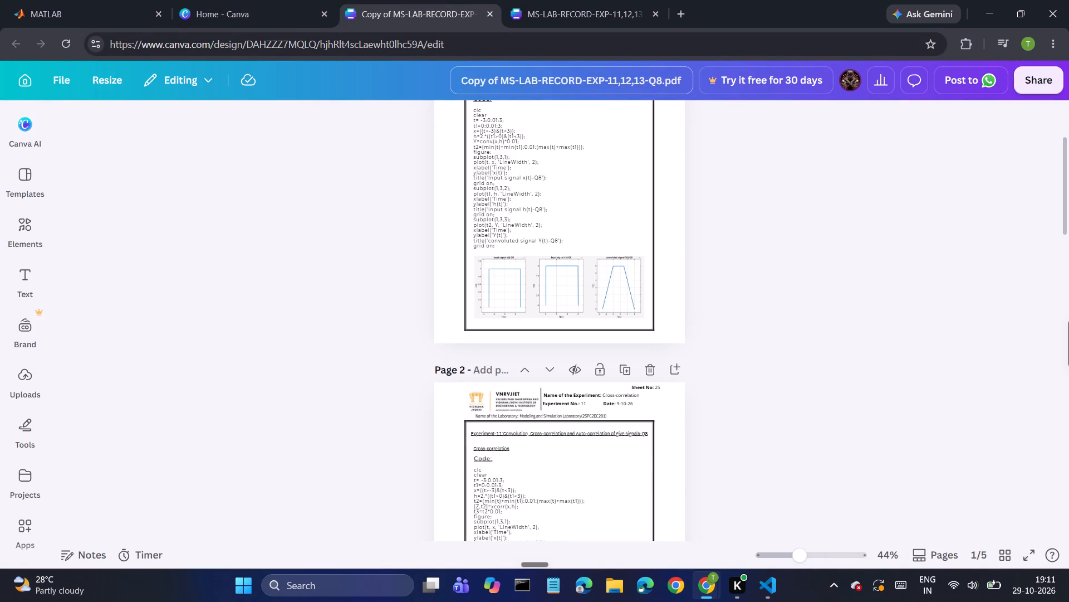
pyautogui.moveTo(500, 80); pyautogui.dragTo(437, 89)
pyautogui.press('BackSpace')
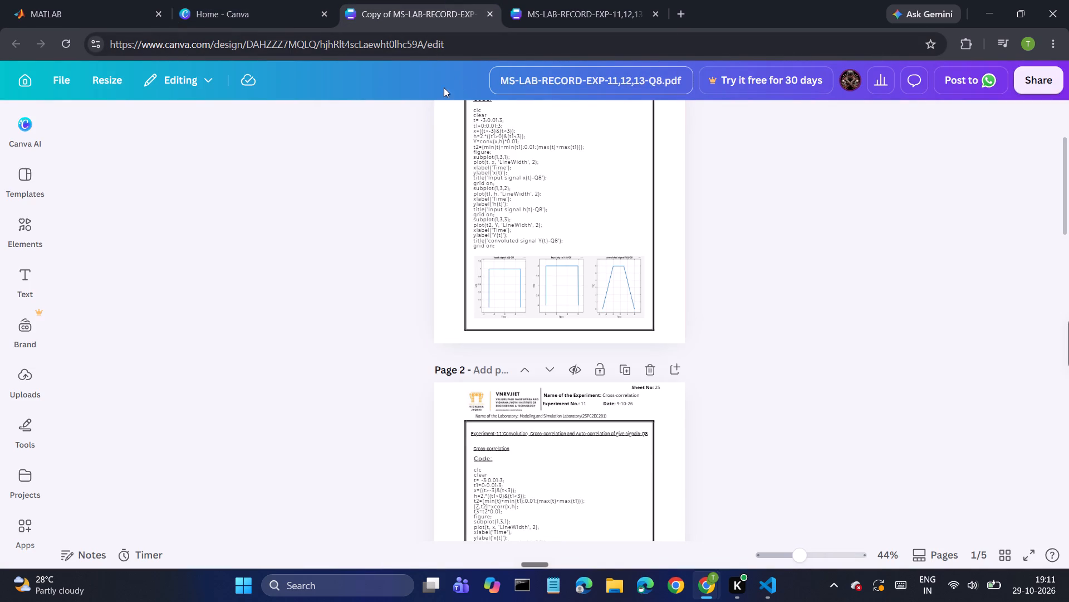
pyautogui.moveTo(661, 78); pyautogui.dragTo(650, 79)
pyautogui.write('Le')
pyautogui.press('BackSpace')
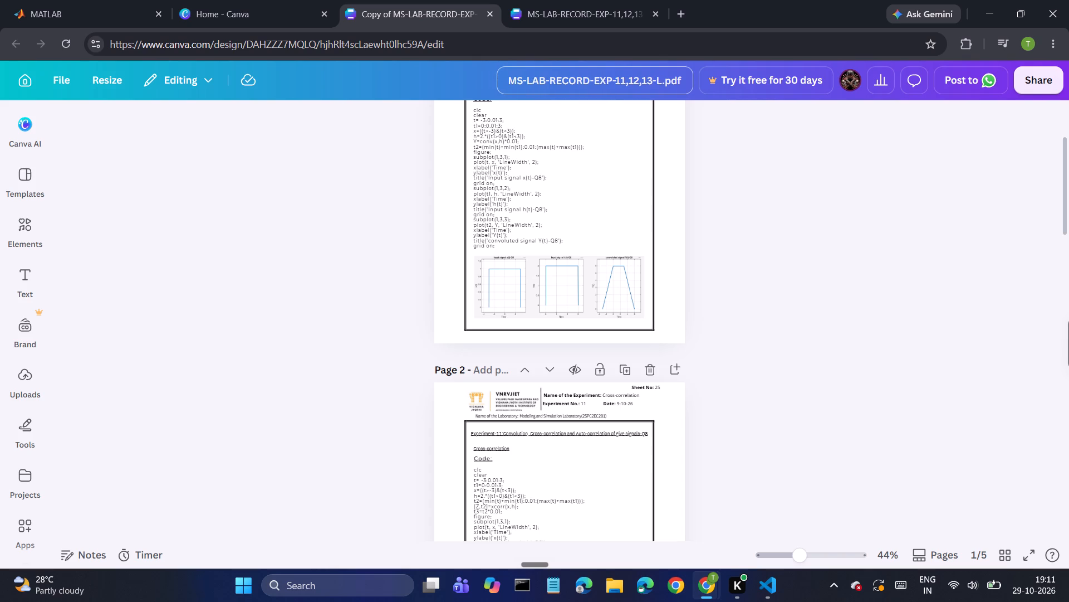
pyautogui.hotkey('shift', 'e')
pyautogui.write('-31')
pyautogui.click(782, 176)
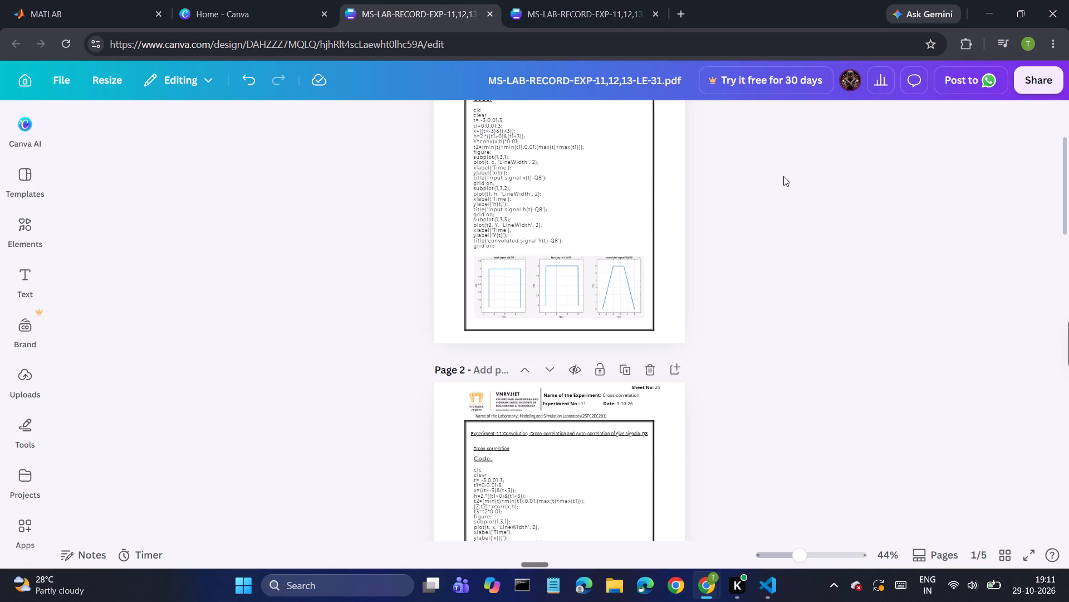
# Find Q8 throughout the copied design and replace all occurrences with LE-31.
pyautogui.hotkey('ctrl', 'f')
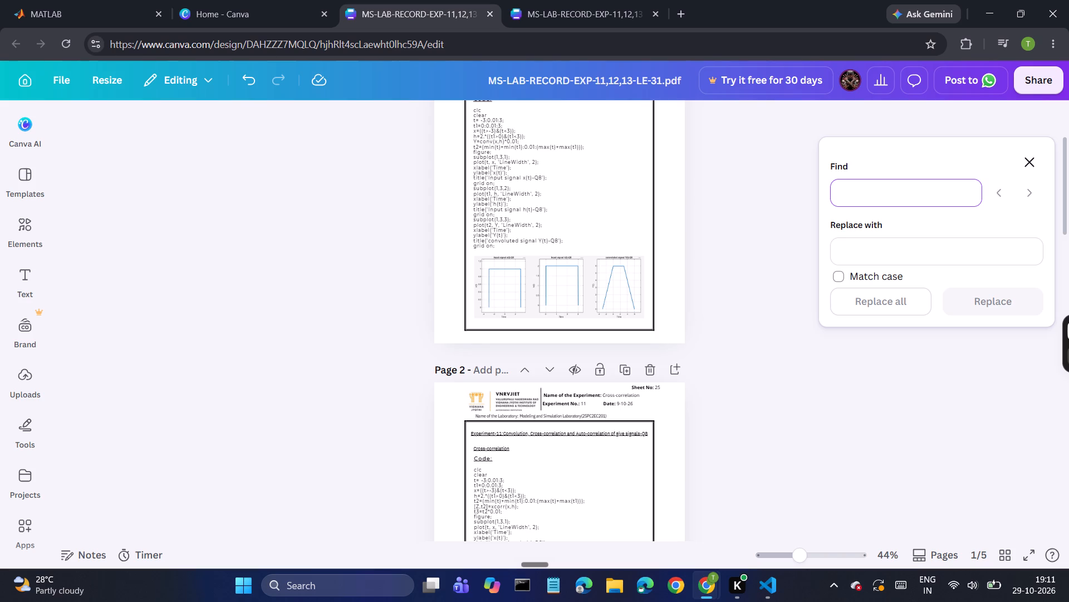
pyautogui.hotkey('shift', 'q')
pyautogui.press('8')
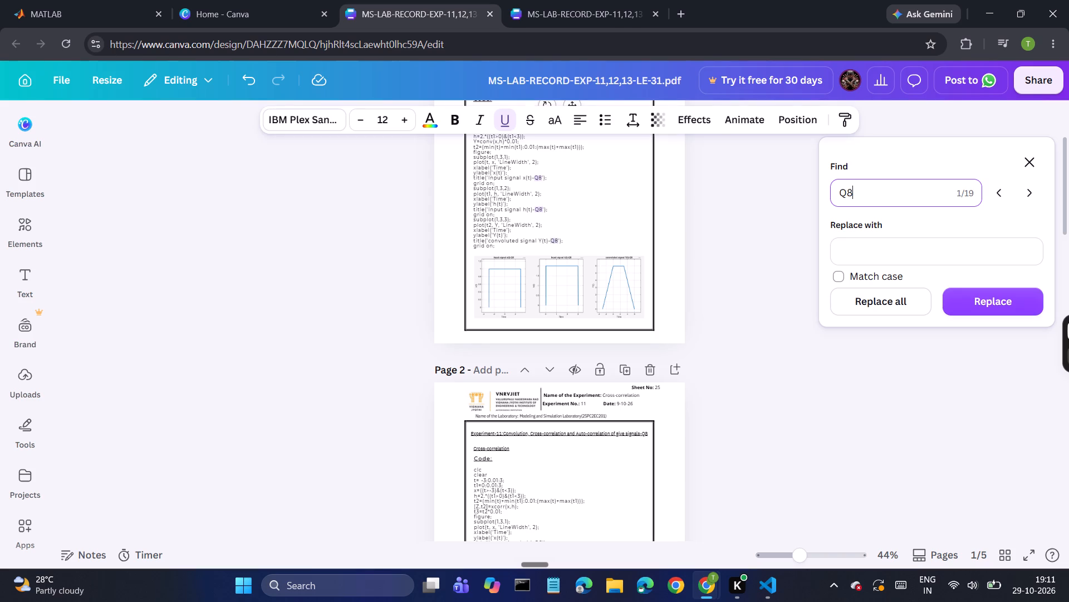
pyautogui.press('Down')
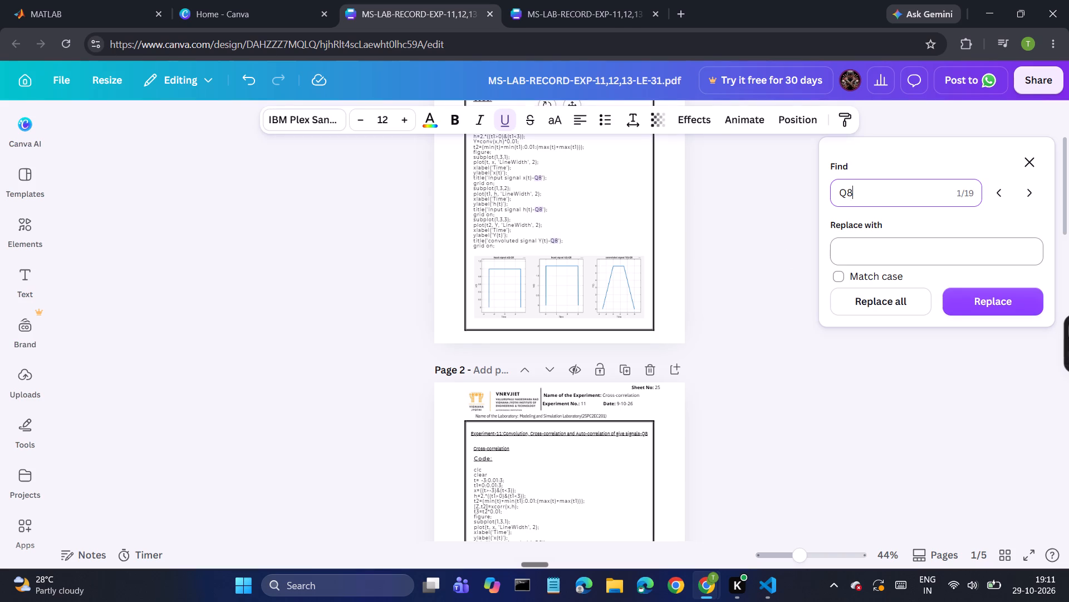
pyautogui.click(905, 244)
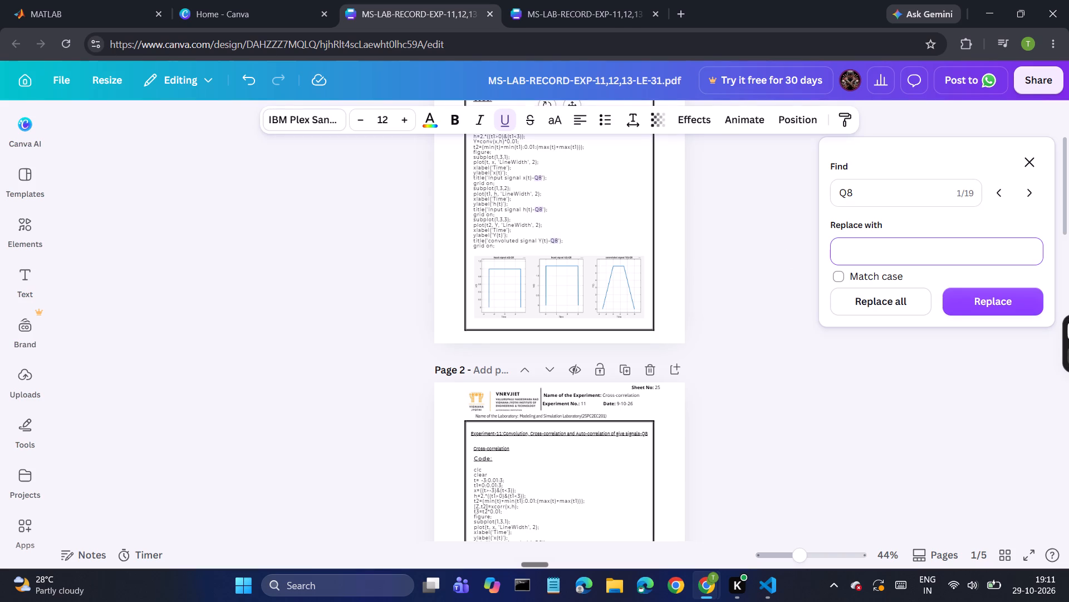
pyautogui.write('LE')
pyautogui.write('-31')
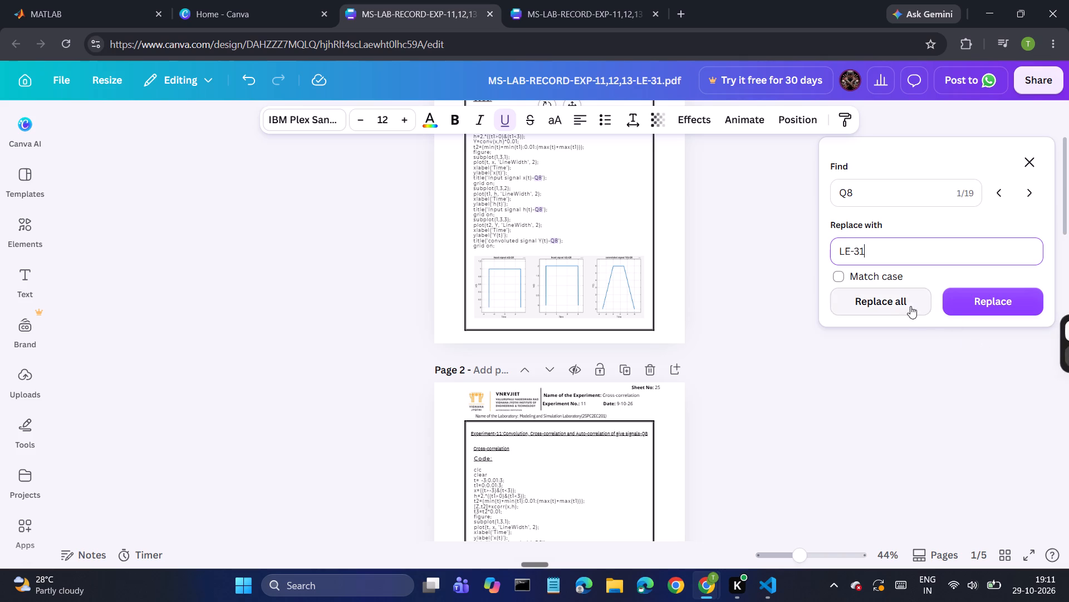
pyautogui.click(909, 306)
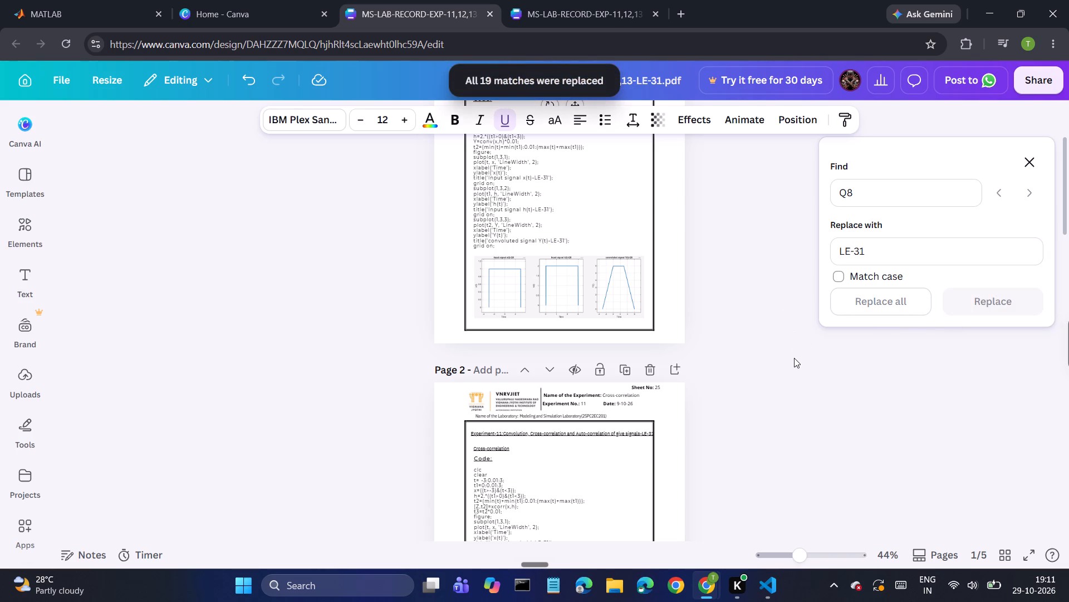
# Check the headings and plot titles on all five pages of the LE-31 design and close the find-and-replace tool.
pyautogui.click(794, 358)
pyautogui.click(786, 319)
pyautogui.scroll(9, 720, 337)
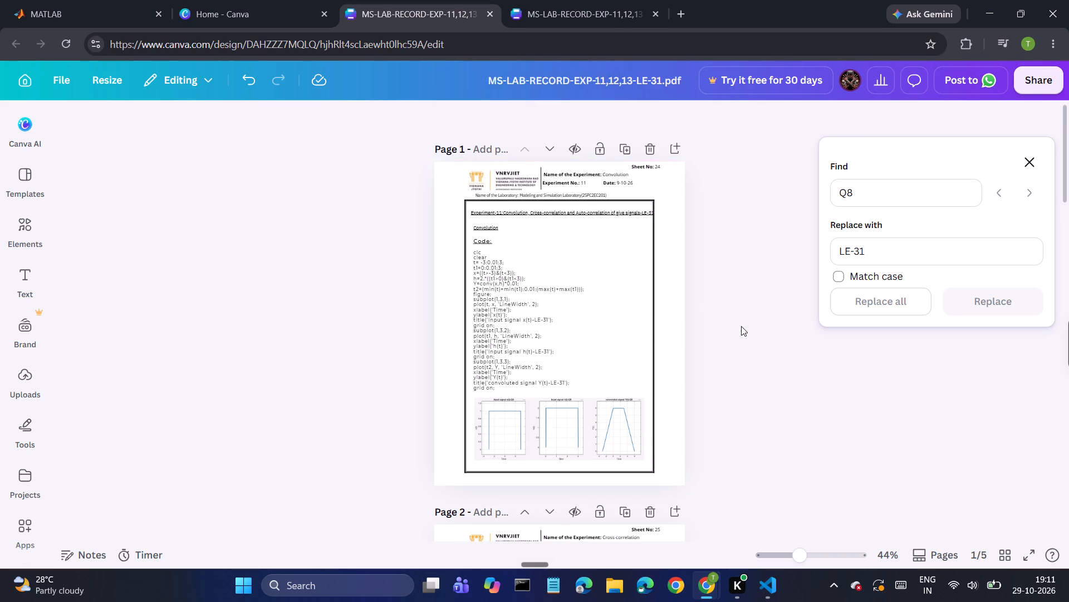
pyautogui.scroll(-15, 741, 327)
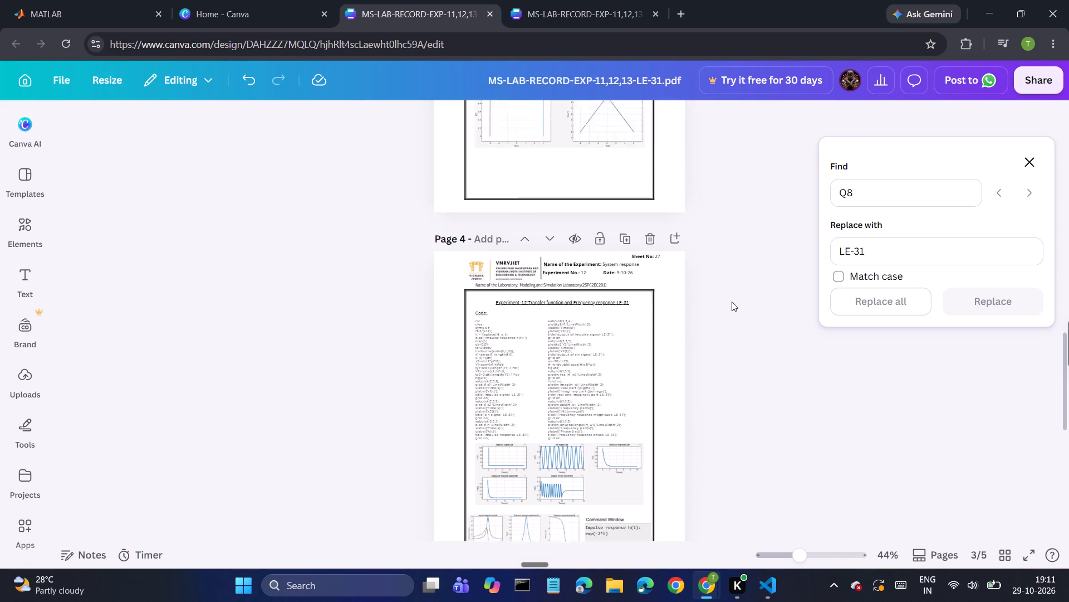
pyautogui.scroll(-5, 732, 302)
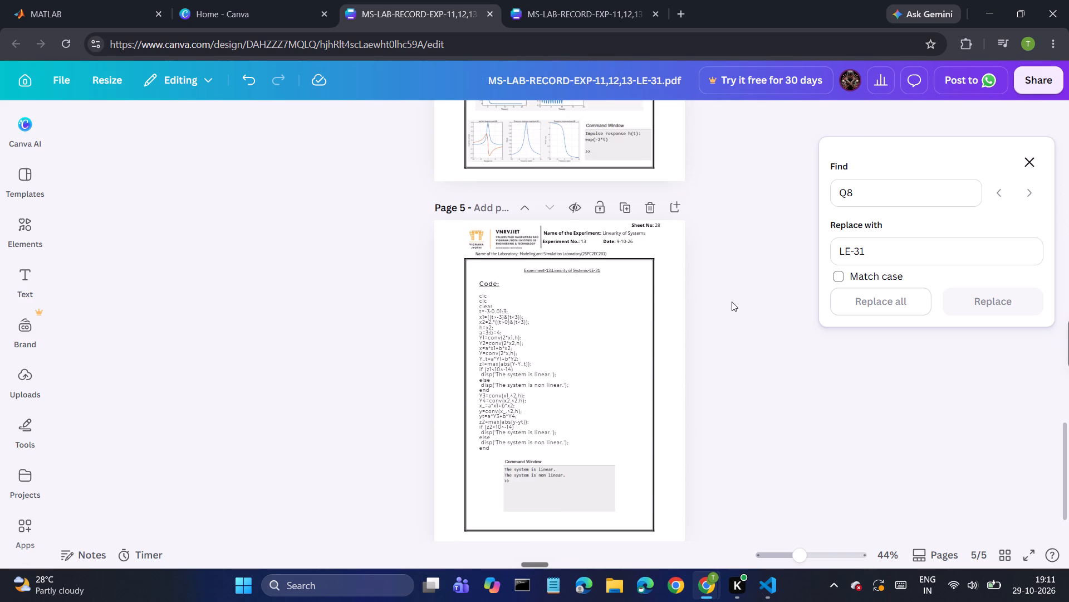
pyautogui.scroll(-5, 732, 302)
pyautogui.scroll(8, 732, 302)
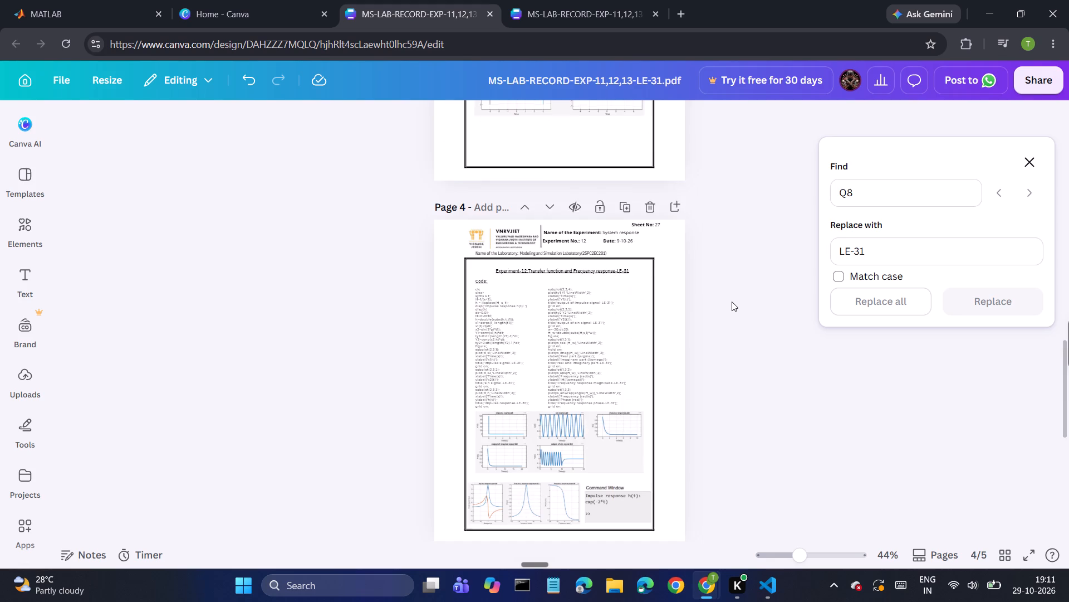
pyautogui.scroll(3, 732, 302)
pyautogui.scroll(5, 899, 195)
pyautogui.click(1028, 161)
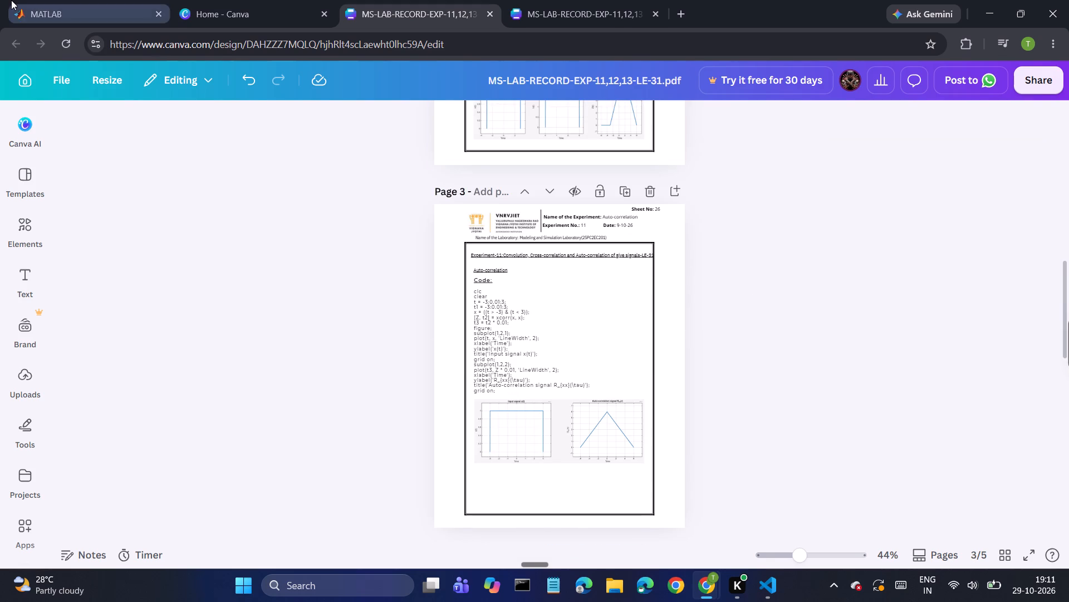
# Switch to the MATLAB page and try to shrink the Command Window.
pyautogui.click(11, 0)
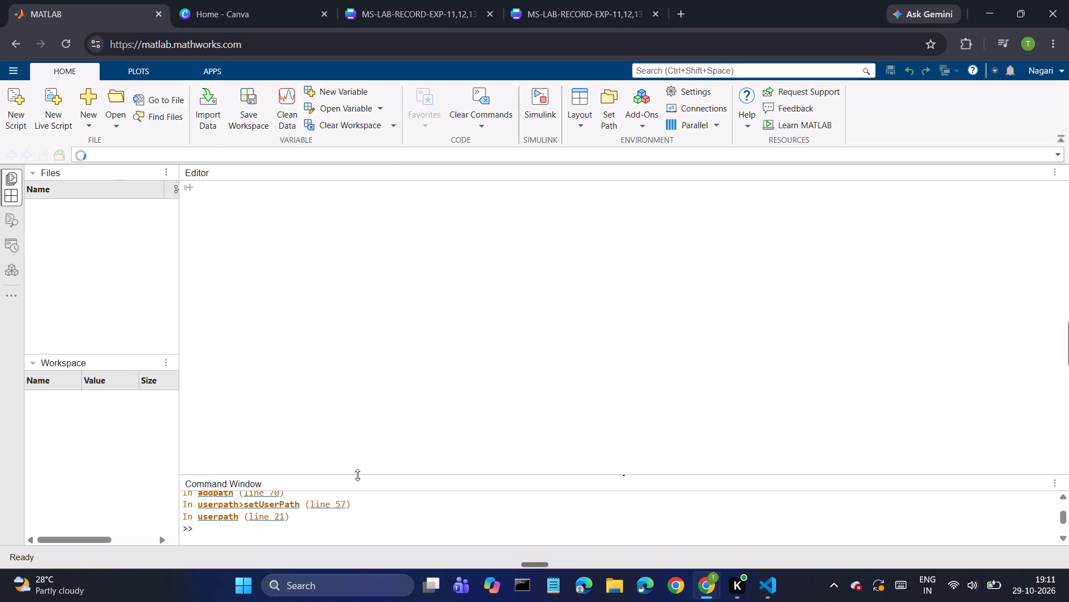
pyautogui.moveTo(358, 475); pyautogui.dragTo(348, 487)
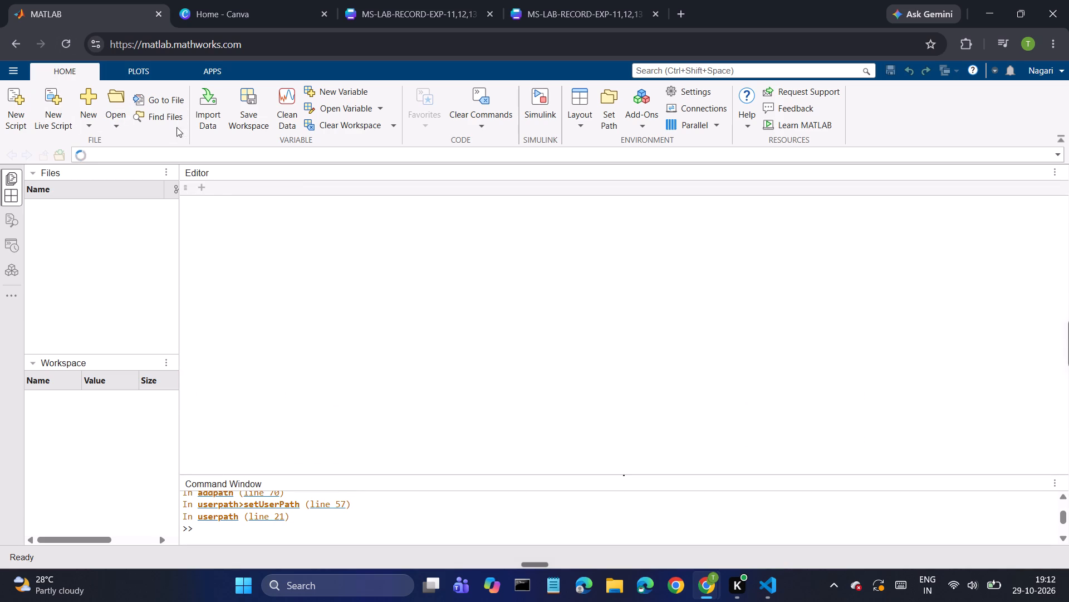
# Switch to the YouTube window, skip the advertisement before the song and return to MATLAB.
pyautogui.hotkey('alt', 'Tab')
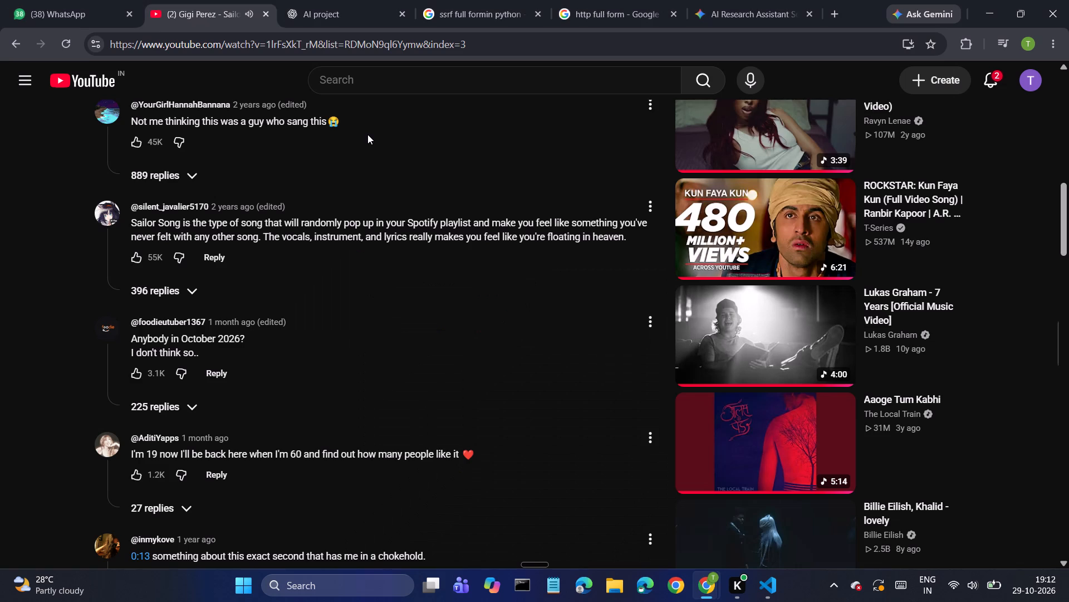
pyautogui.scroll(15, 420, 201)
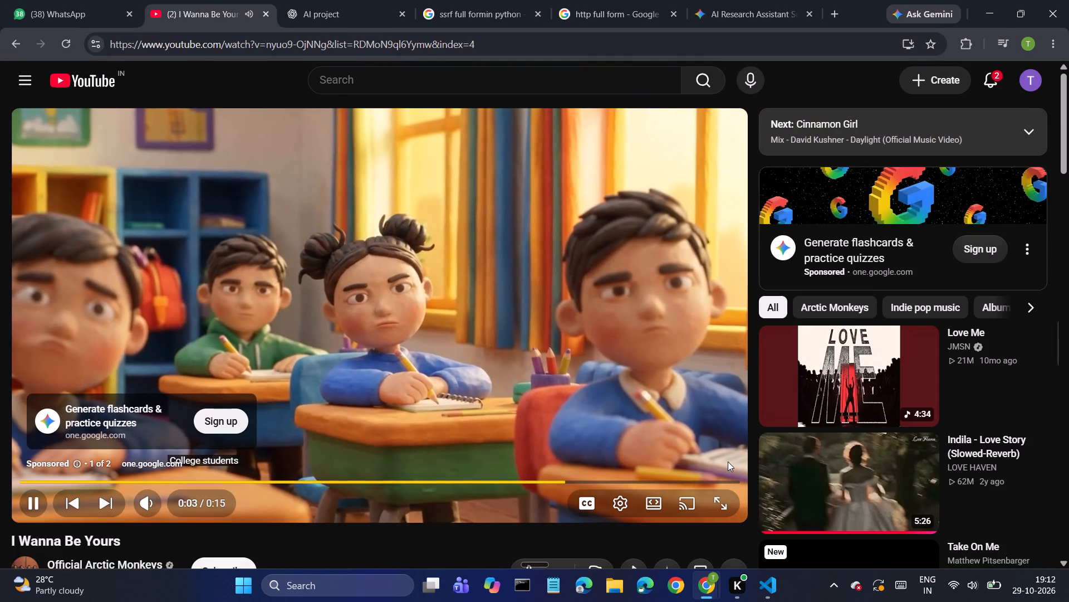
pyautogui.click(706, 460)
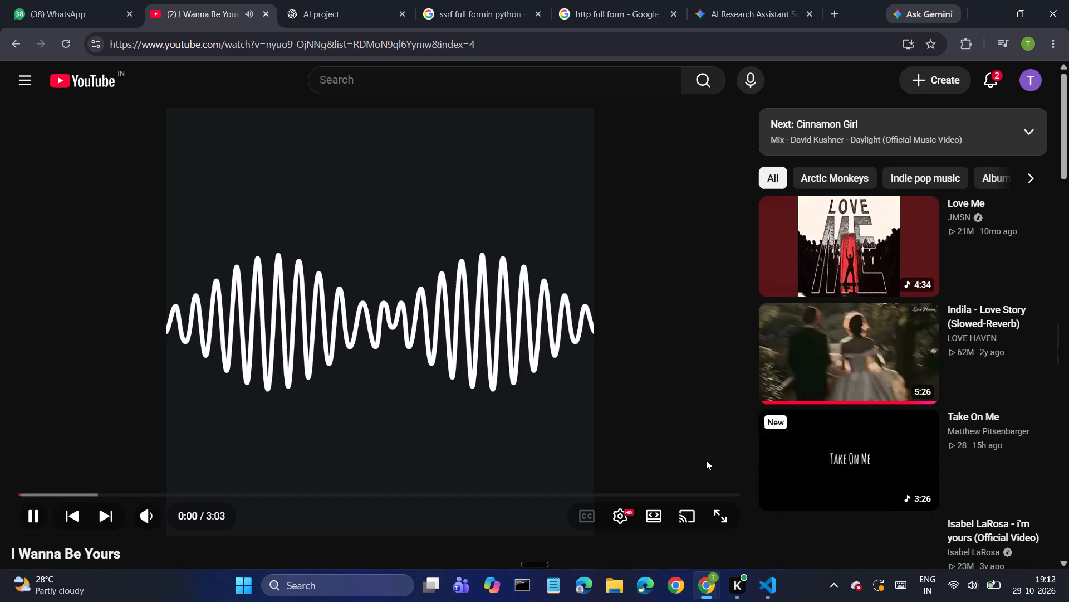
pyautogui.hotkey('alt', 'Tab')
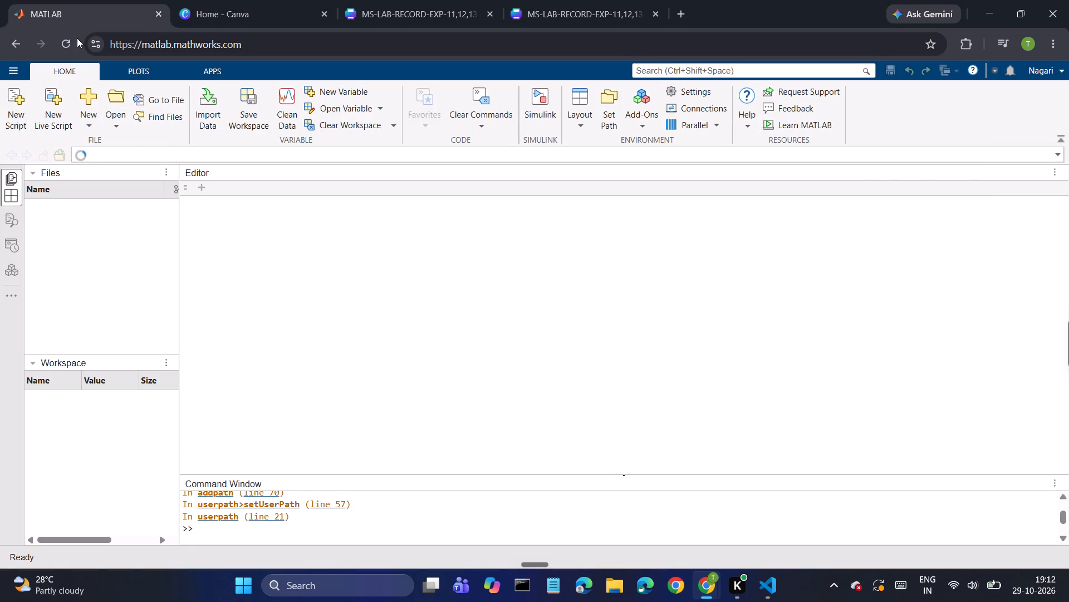
# Reload the MATLAB Online page.
pyautogui.click(66, 41)
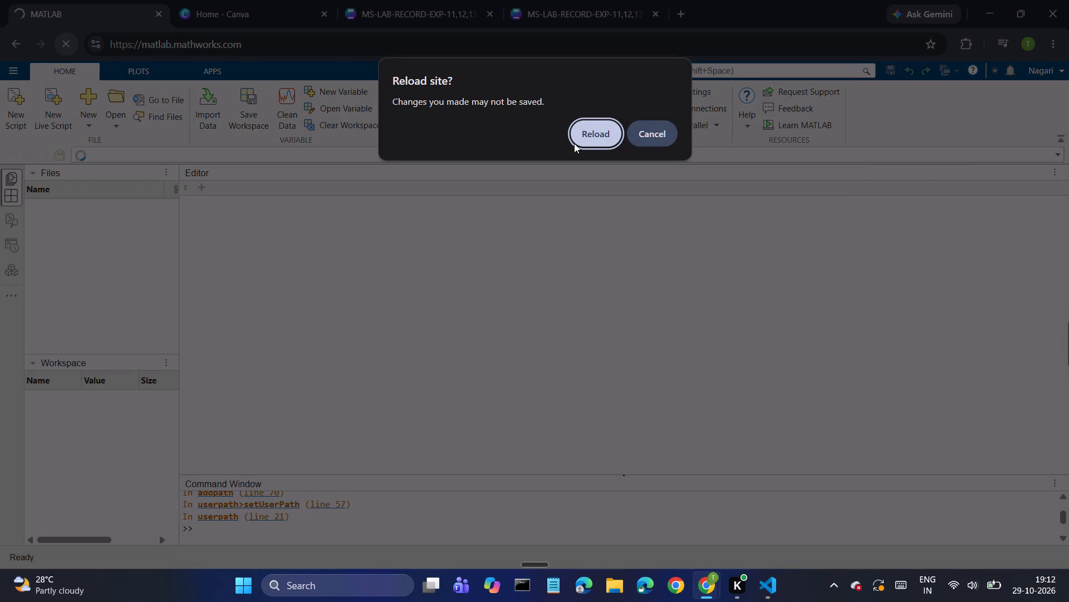
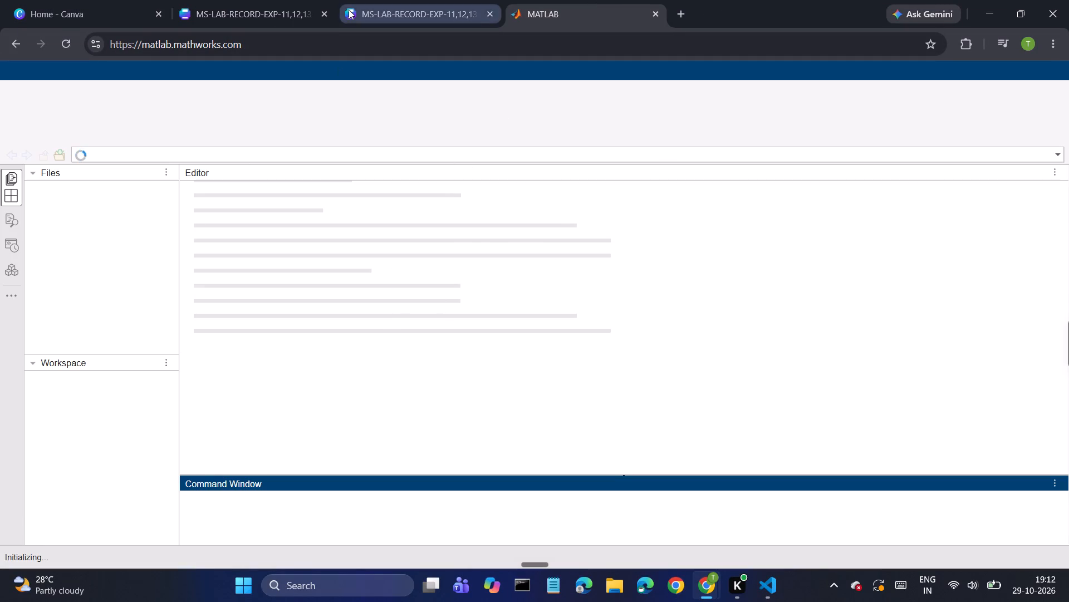
# Delete the border frame on page 1 of the LE-31 design and centre its Experiment-11 heading horizontally on the page.
pyautogui.click(349, 9)
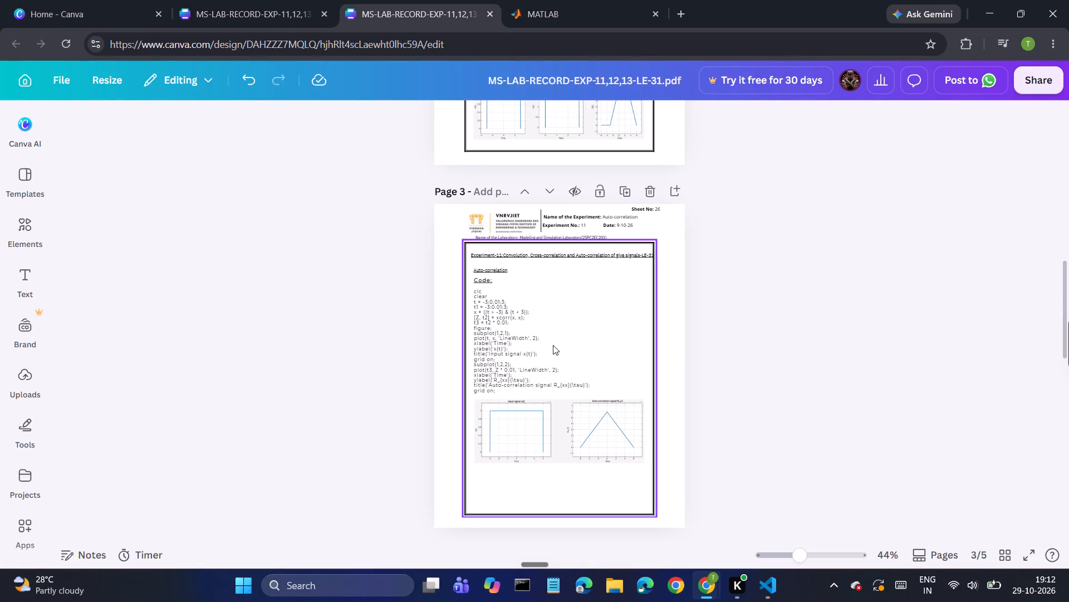
pyautogui.scroll(19, 553, 345)
pyautogui.click(562, 338)
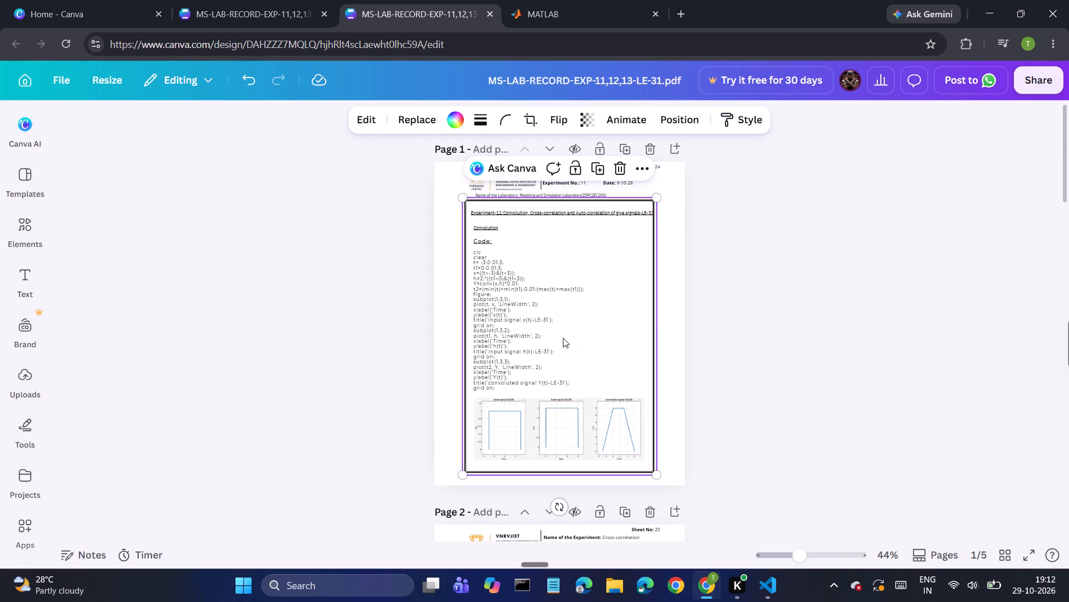
pyautogui.press('BackSpace')
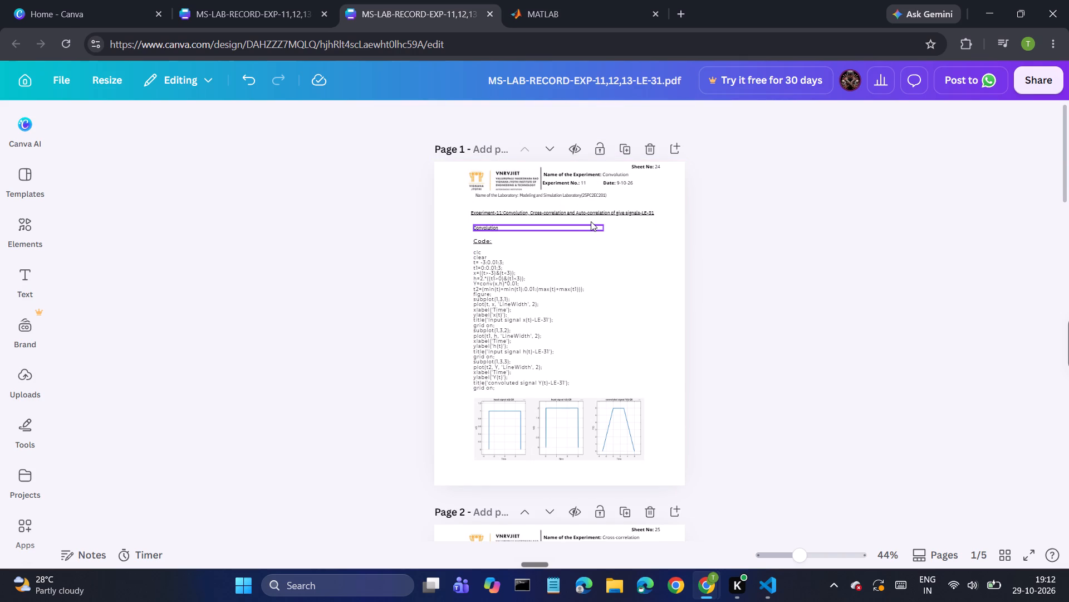
pyautogui.rightClick(596, 208)
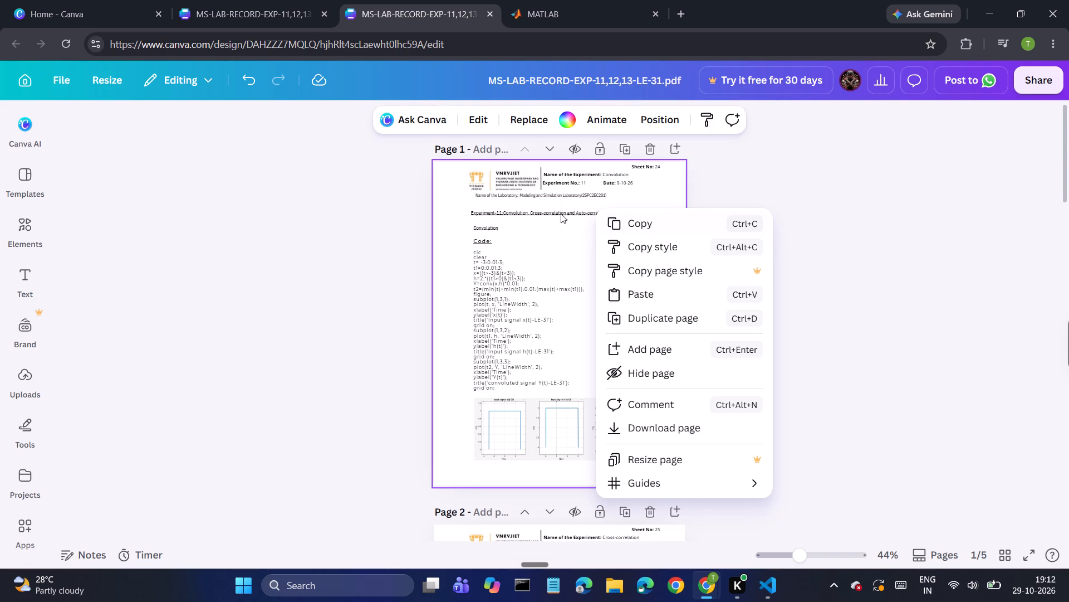
pyautogui.click(563, 215)
pyautogui.rightClick(564, 215)
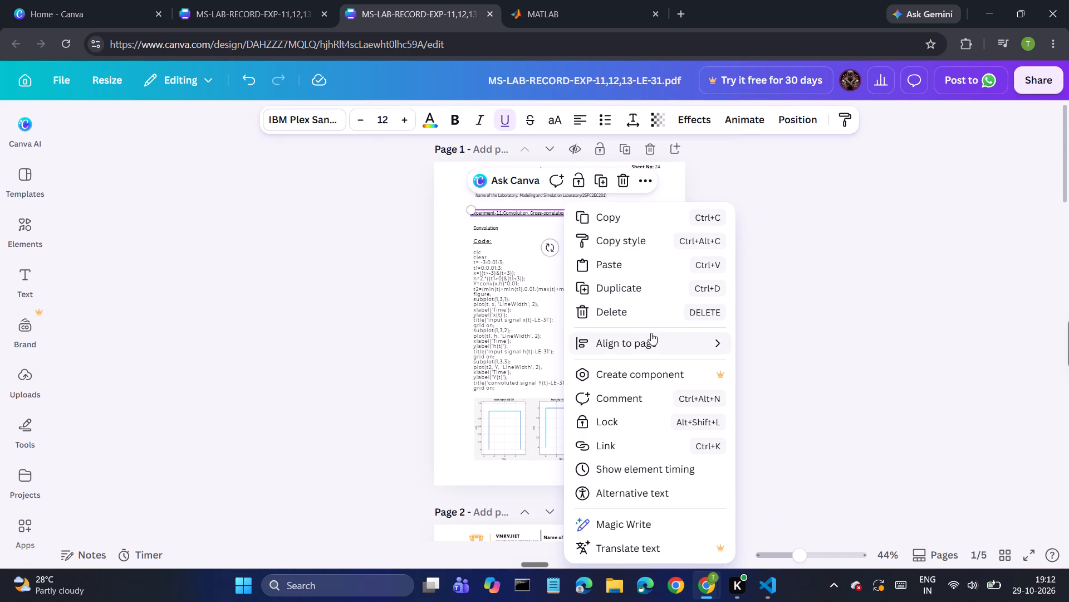
pyautogui.click(818, 376)
# Delete the border frame on page 2 and centre its Experiment-11 heading horizontally on the page.
pyautogui.scroll(-2, 753, 365)
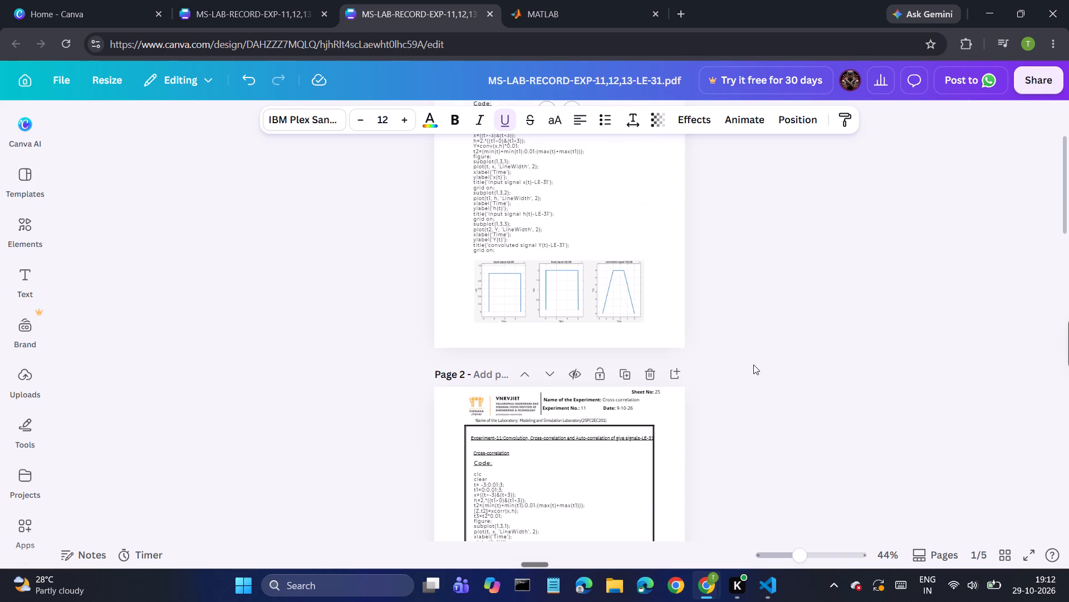
pyautogui.click(625, 487)
pyautogui.press('BackSpace')
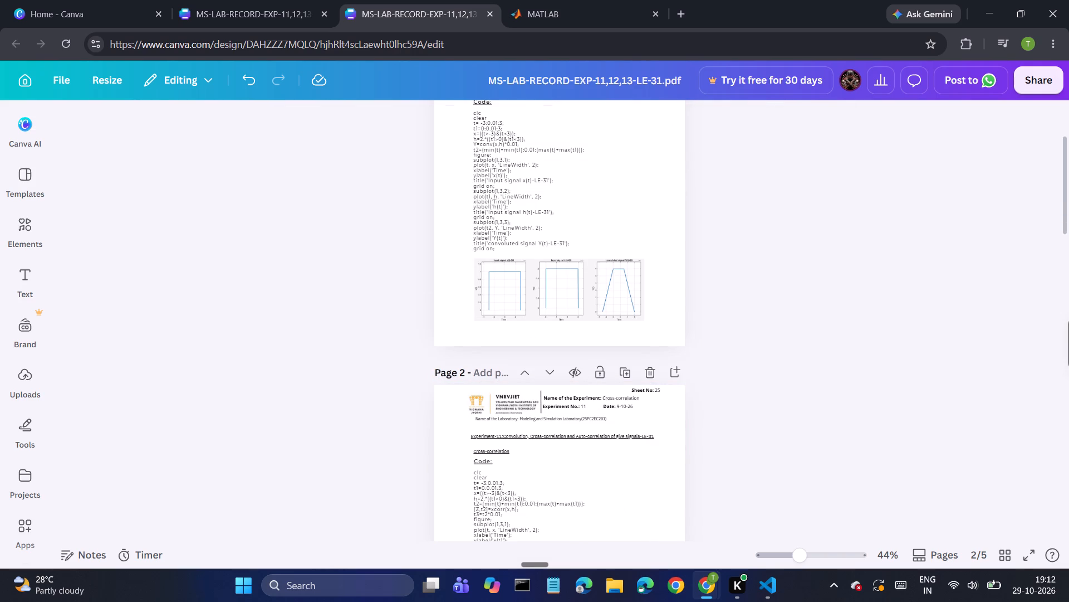
pyautogui.rightClick(622, 439)
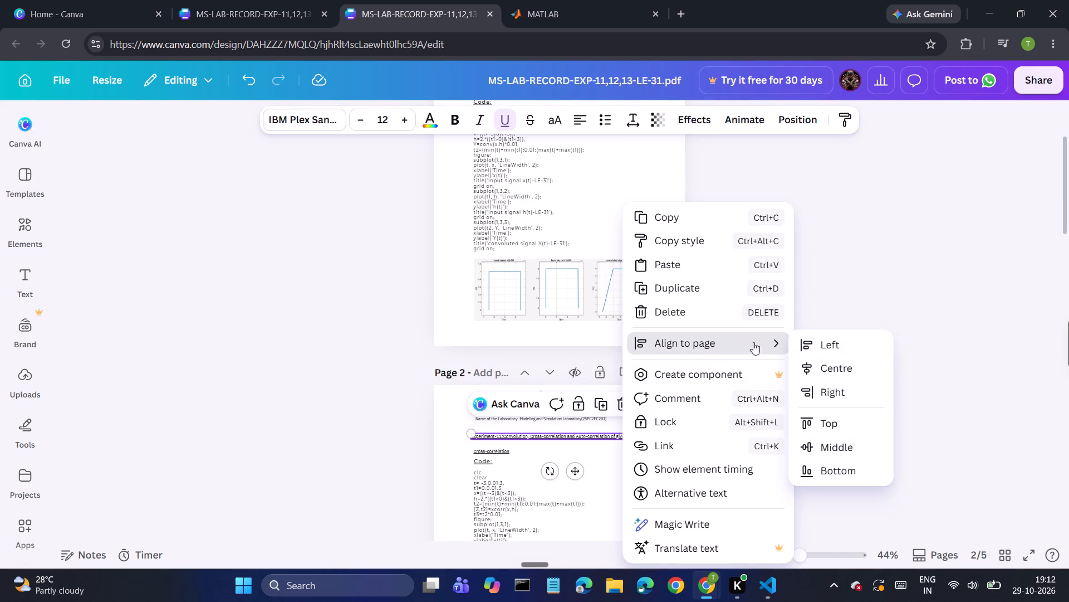
pyautogui.click(846, 378)
pyautogui.click(872, 377)
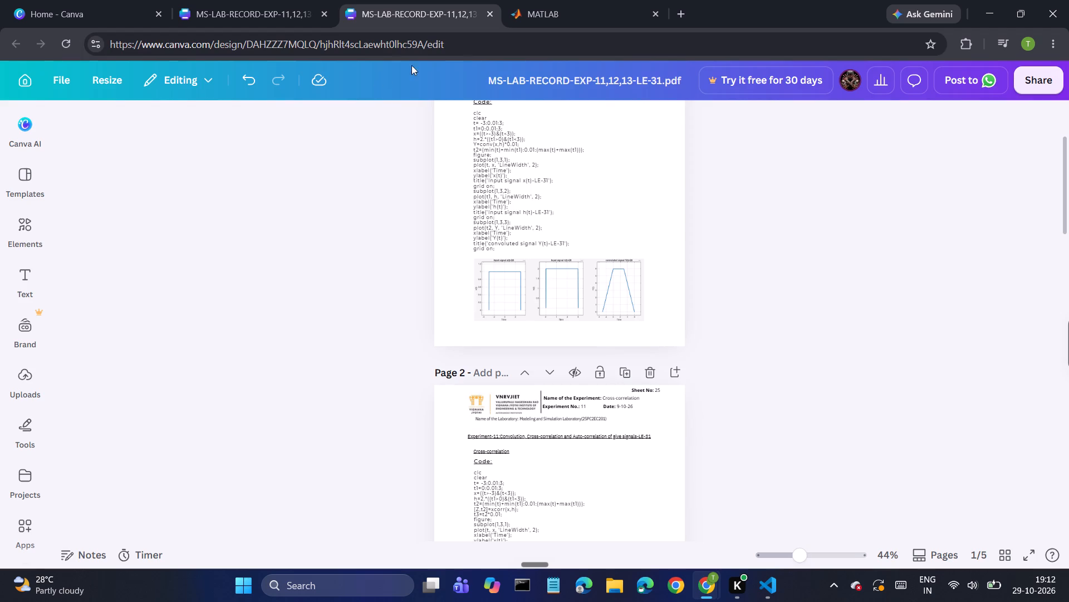
# Check whether the MATLAB page has loaded and return to the LE-31 design.
pyautogui.click(575, 13)
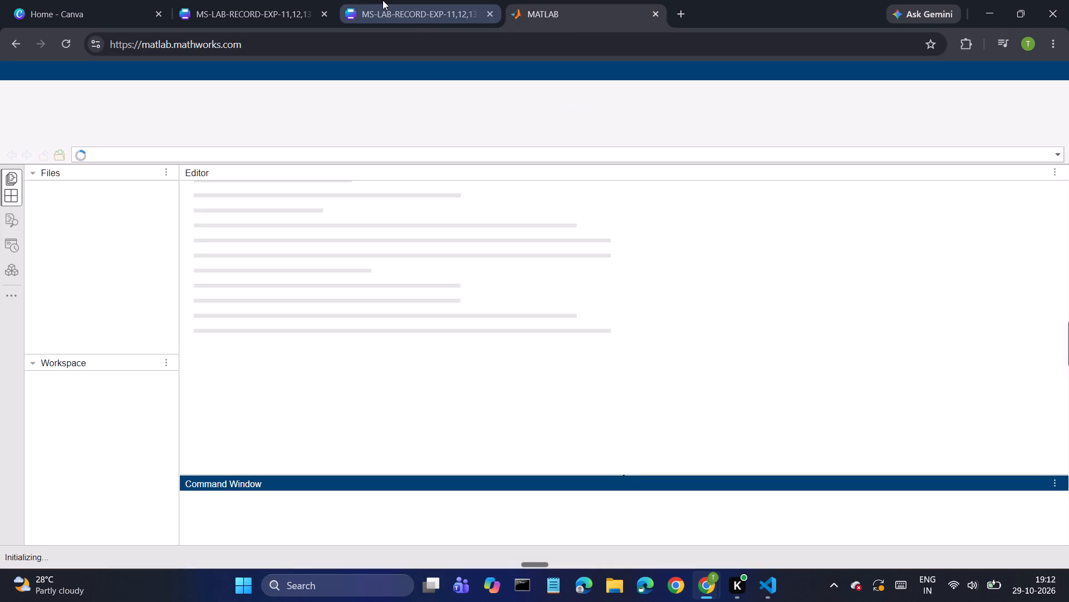
pyautogui.click(383, 0)
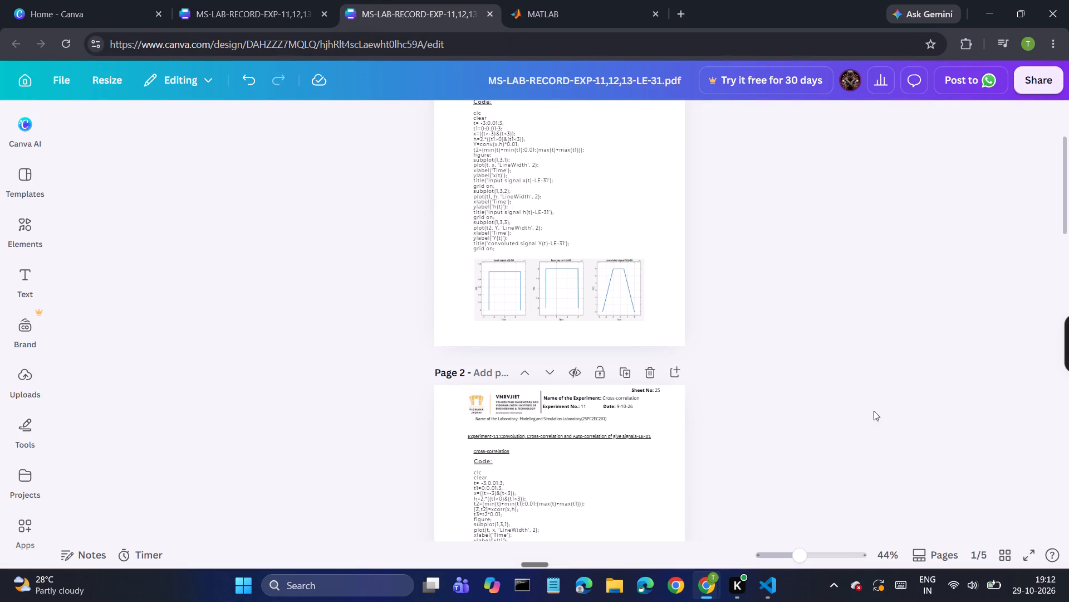
# Read through the convolution and cross-correlation code and plots on pages 1 and 2 at a larger zoom.
pyautogui.hotkey('ctrl', '+')
pyautogui.hotkey('ctrl', '+')
pyautogui.hotkey('ctrl', '+')
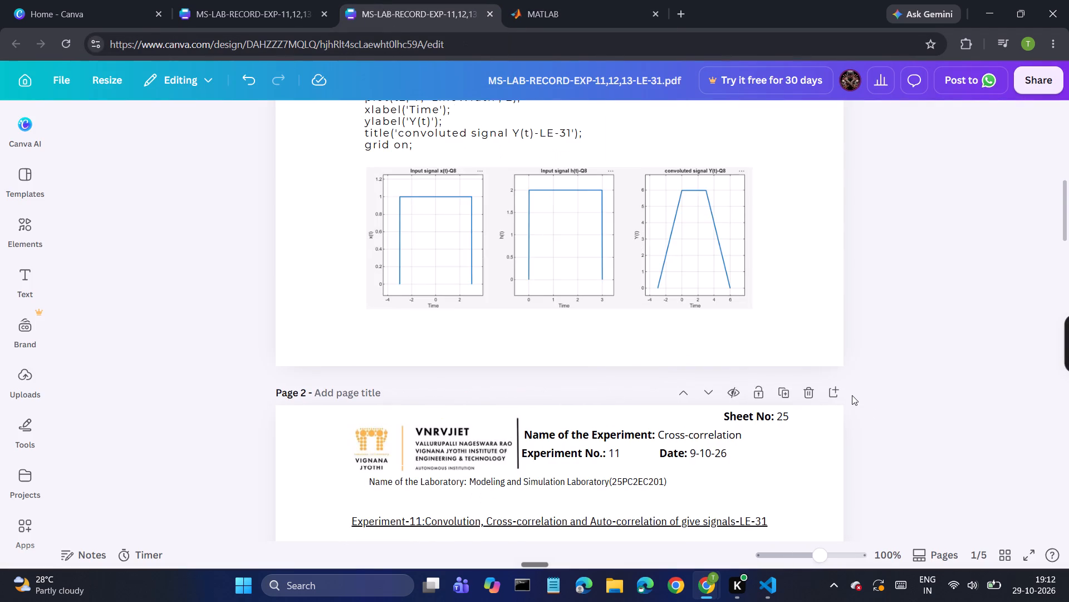
pyautogui.scroll(7, 852, 395)
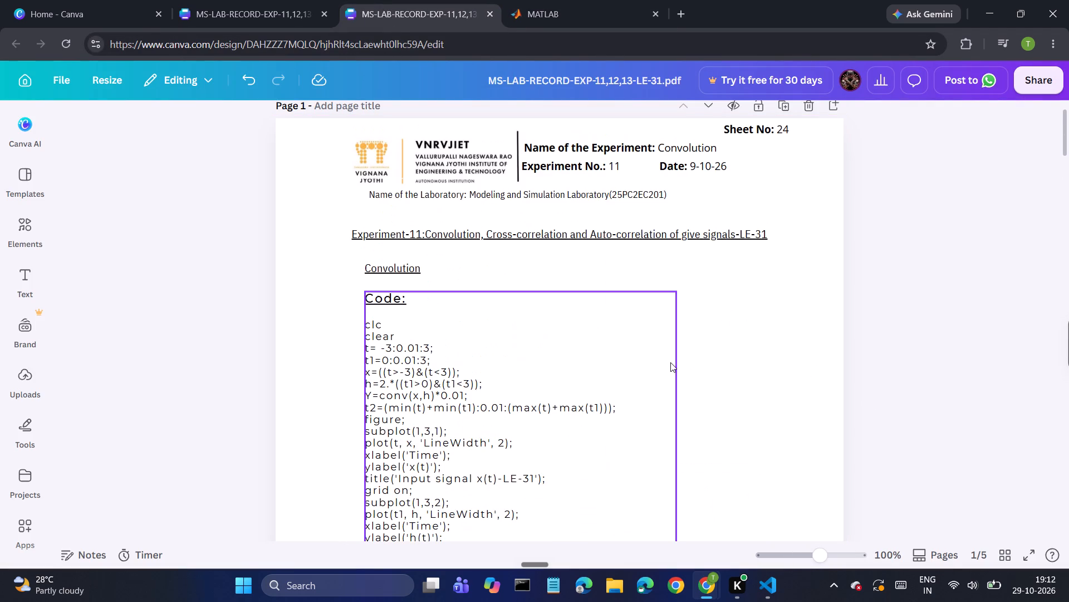
pyautogui.hotkey('ctrl', '-')
pyautogui.scroll(-1, 675, 355)
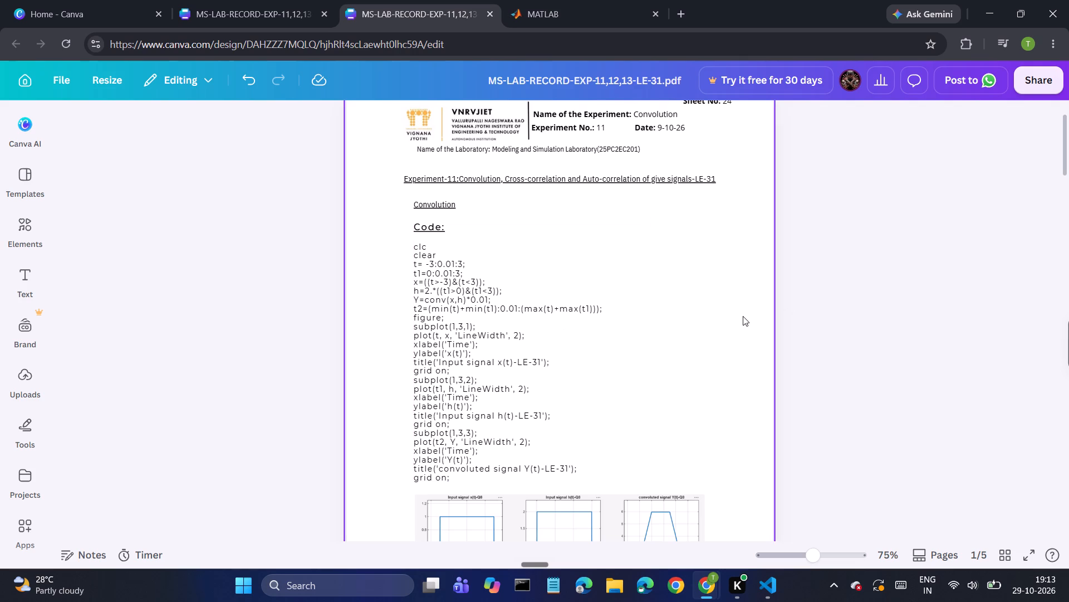
pyautogui.scroll(-9, 743, 316)
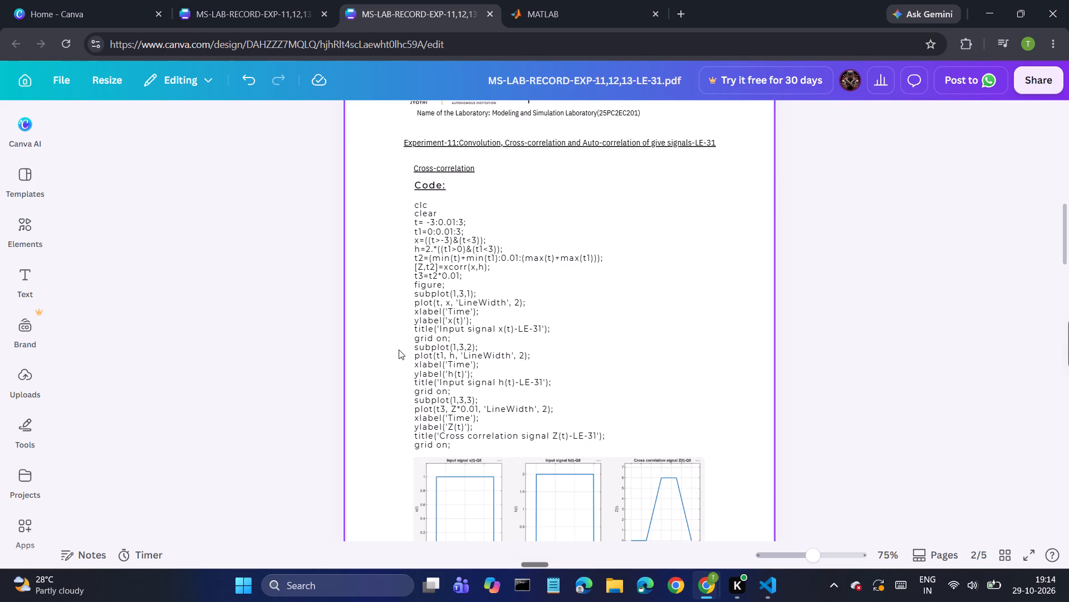
pyautogui.scroll(7, 399, 349)
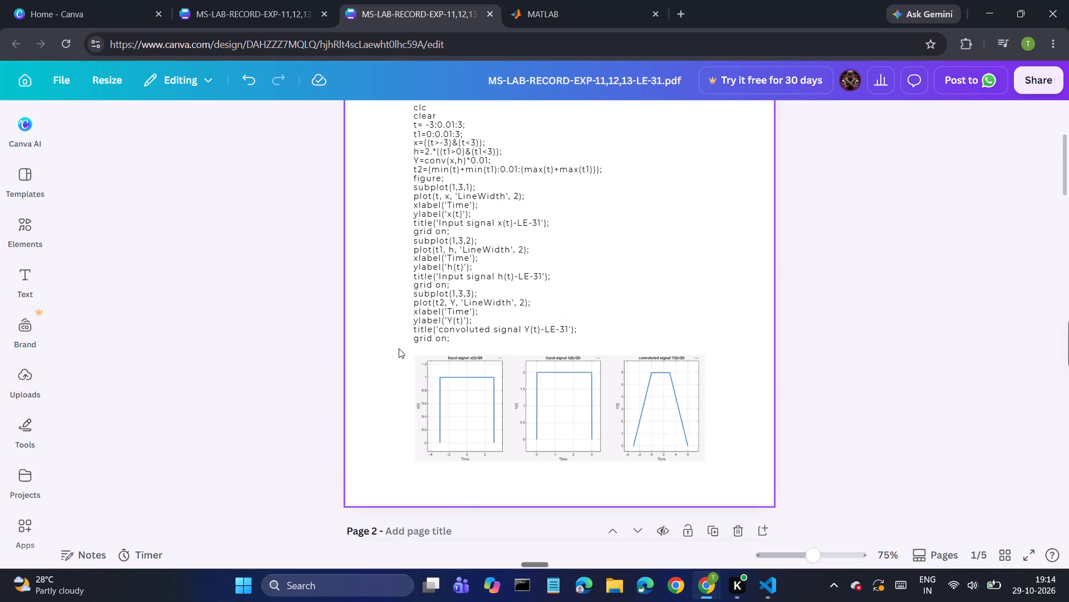
pyautogui.scroll(-10, 399, 348)
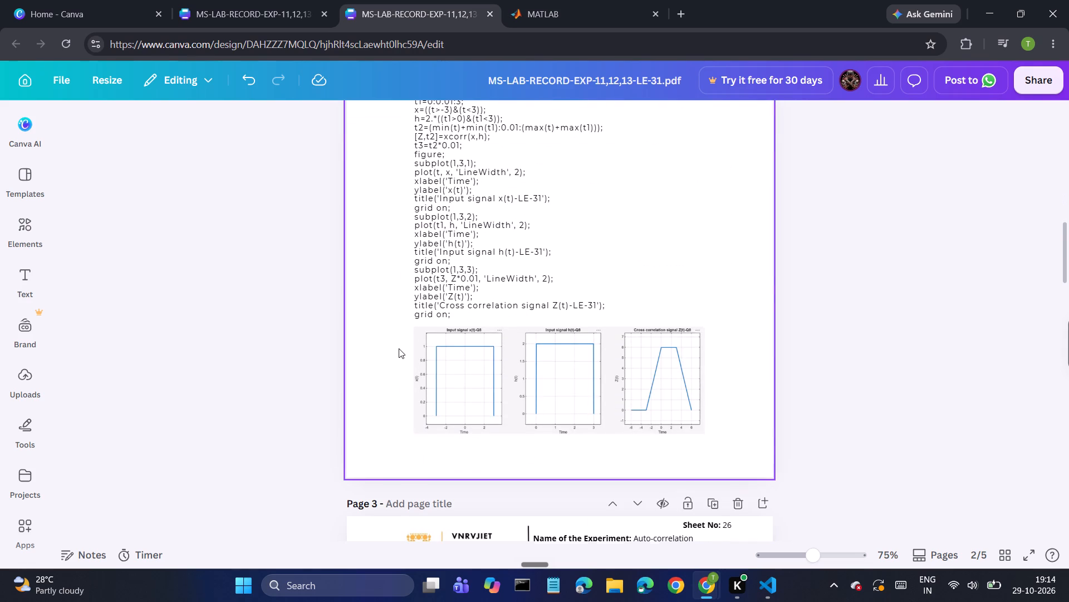
# Examine the auto-correlation code and plots on page 3, comparing them with the cross-correlation page.
pyautogui.scroll(-4, 399, 348)
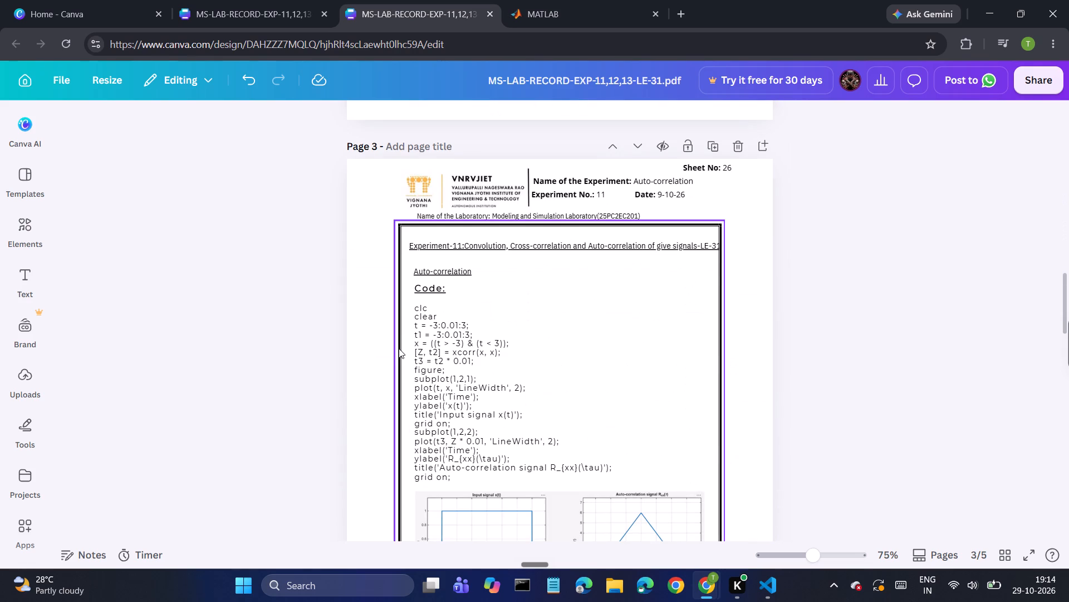
pyautogui.scroll(-1, 399, 347)
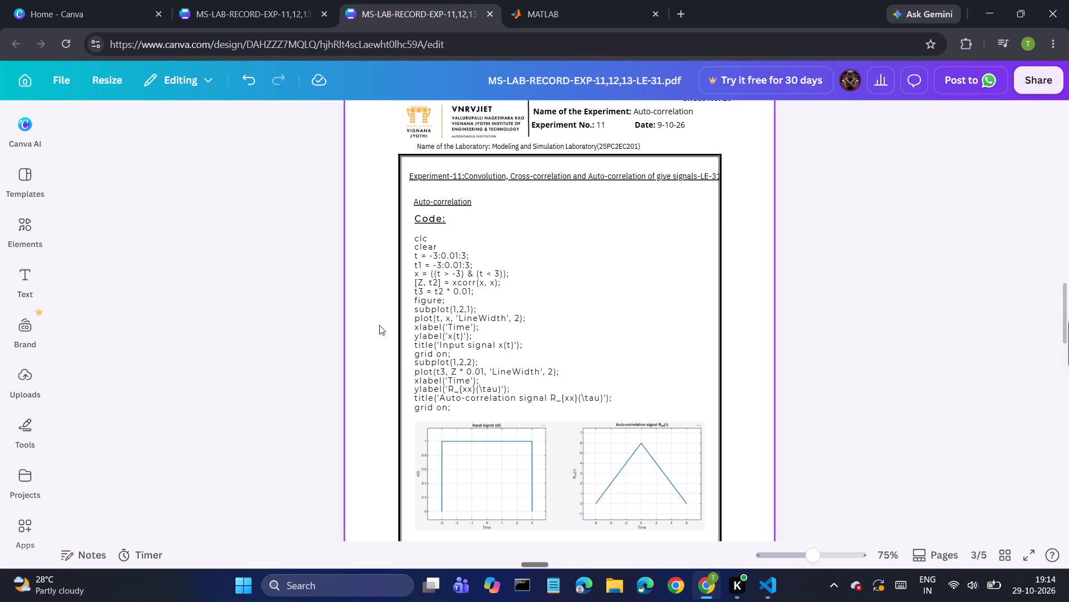
pyautogui.scroll(1, 402, 313)
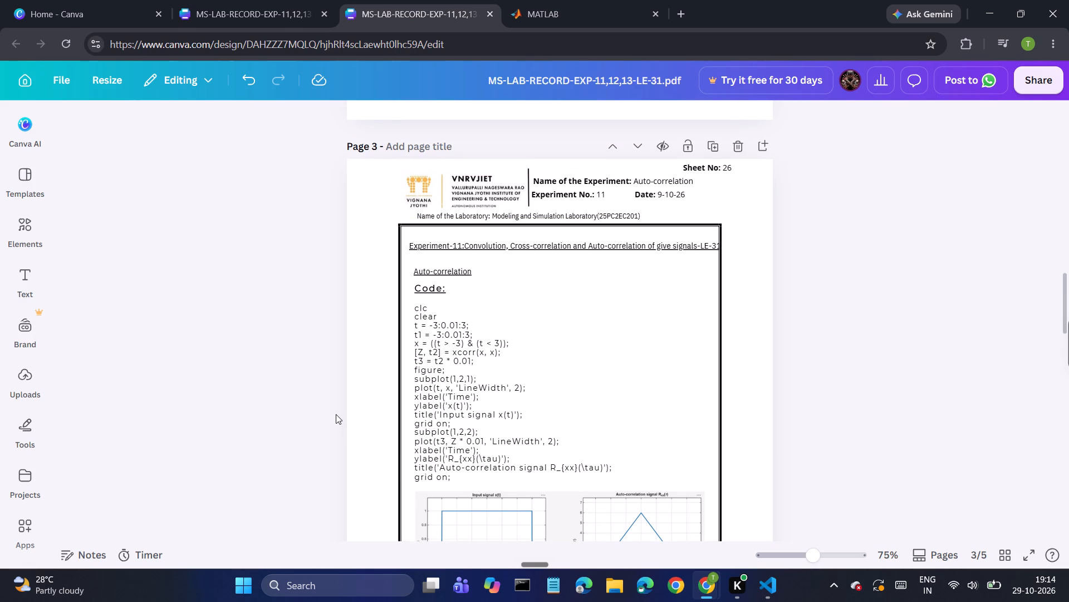
pyautogui.scroll(-3, 336, 414)
pyautogui.scroll(10, 336, 414)
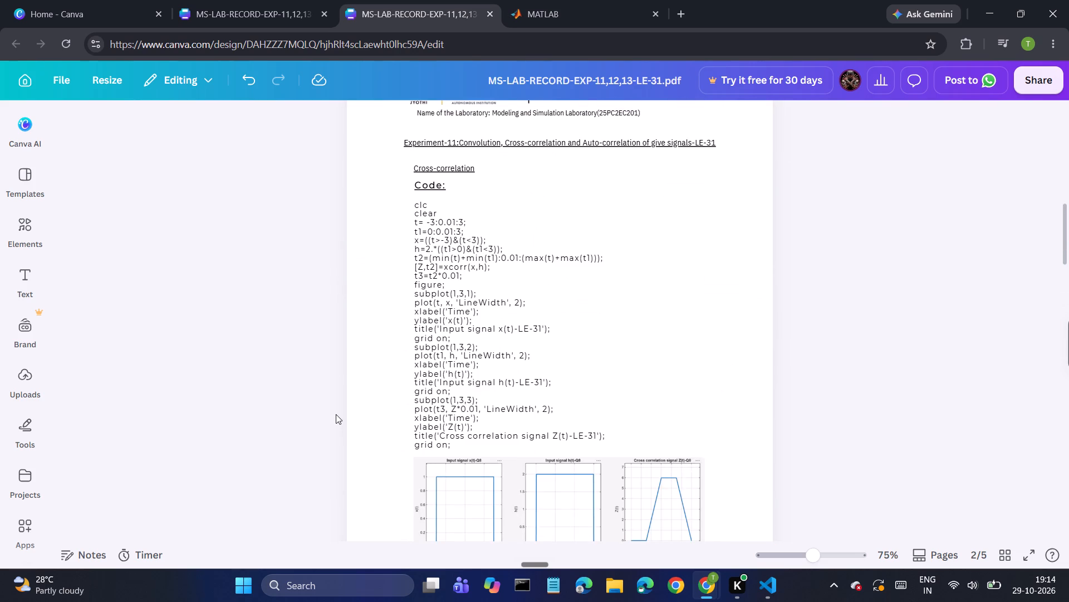
pyautogui.scroll(-13, 338, 413)
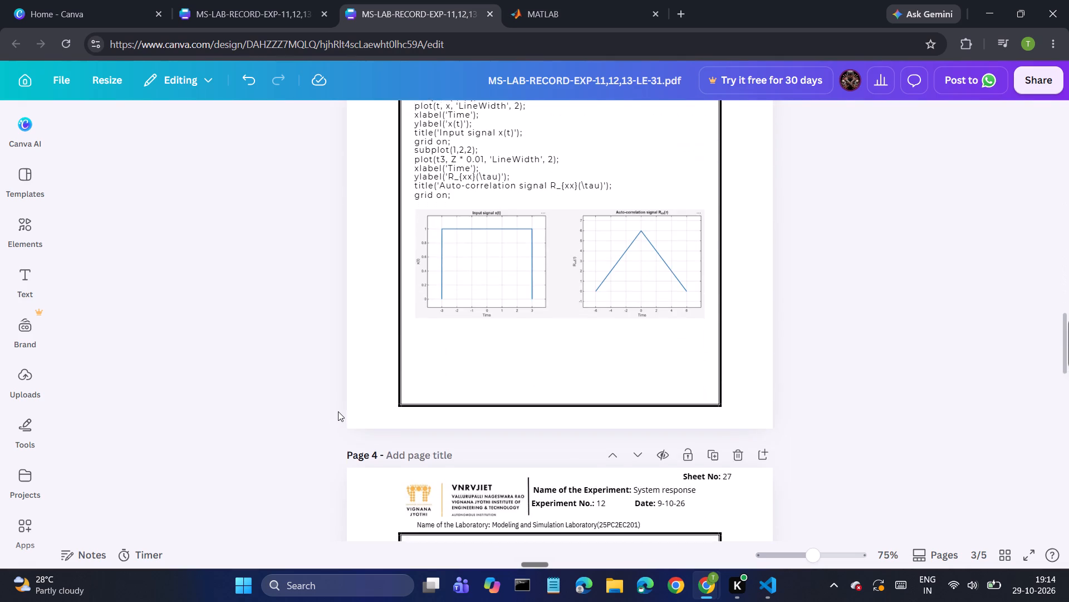
# Examine the Experiment-12 code and plots on page 4 and the Experiment-13 linearity code and output on page 5.
pyautogui.scroll(-1, 338, 411)
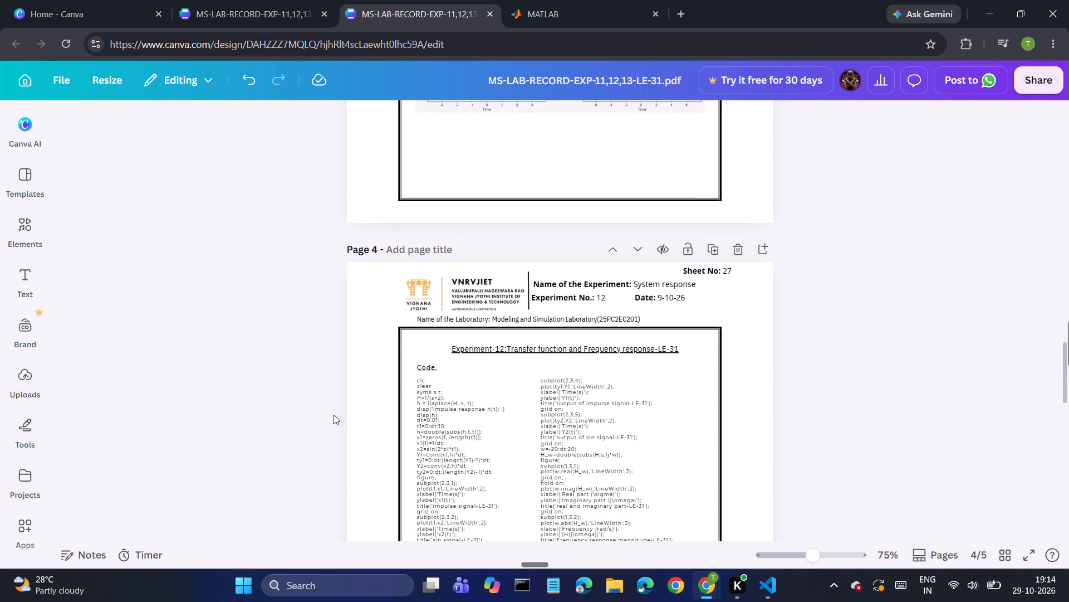
pyautogui.scroll(-2, 337, 414)
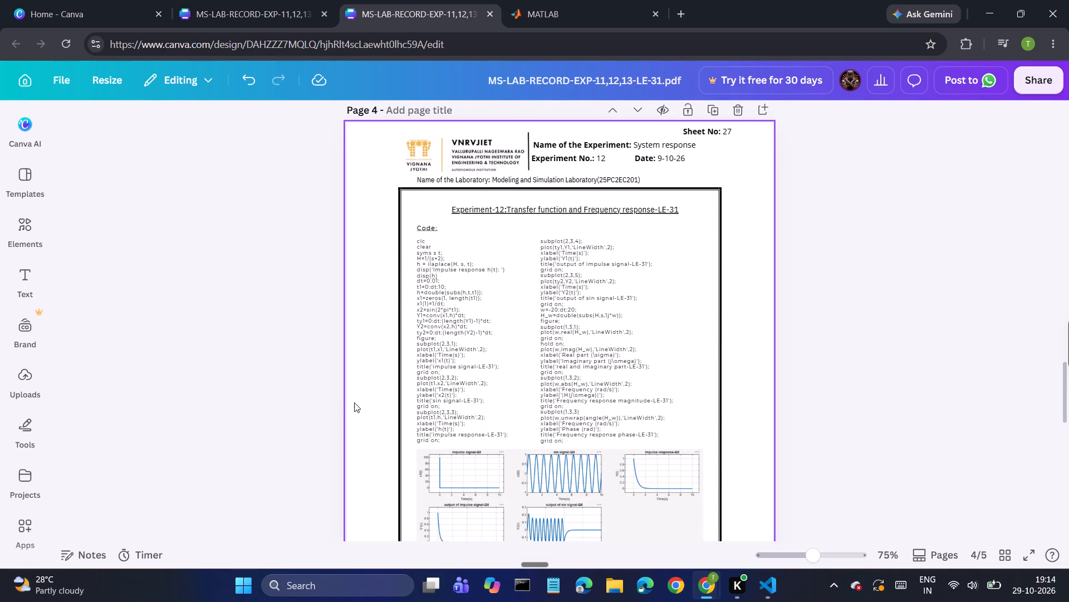
pyautogui.scroll(-9, 354, 402)
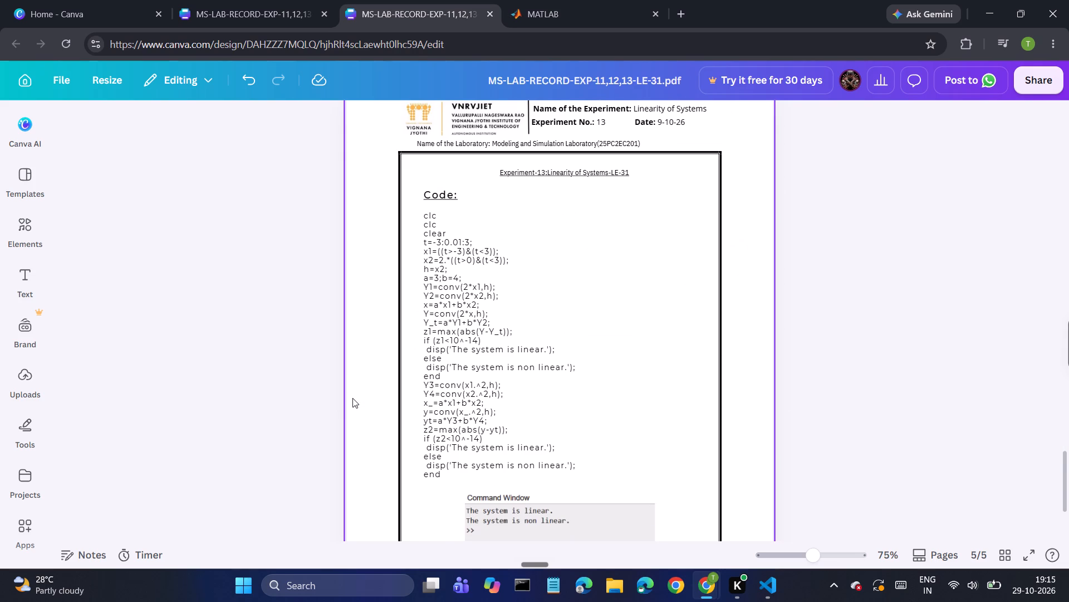
pyautogui.scroll(-4, 352, 398)
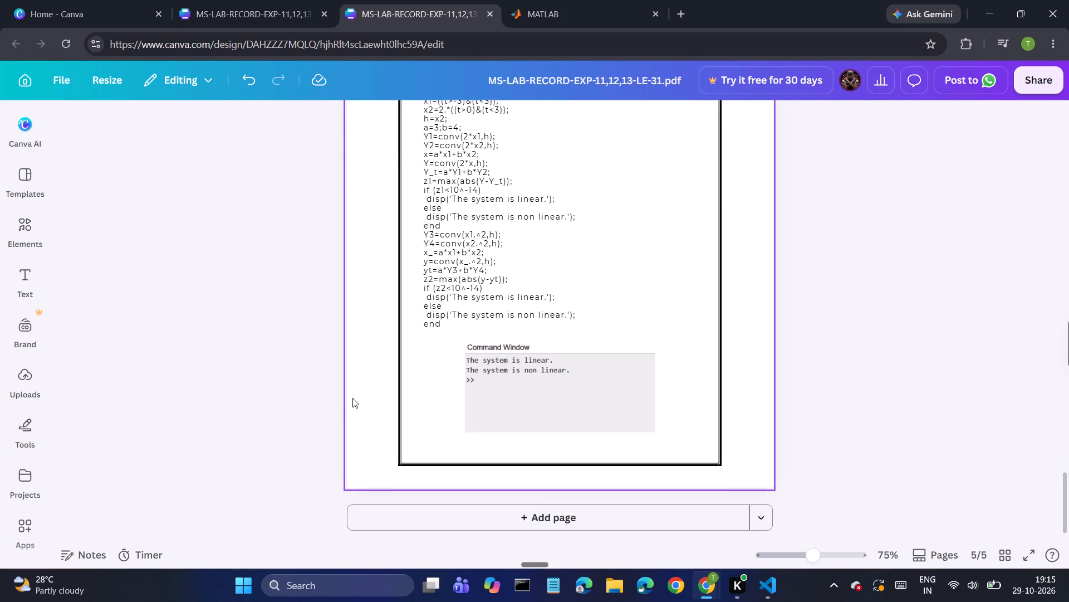
pyautogui.scroll(4, 352, 398)
pyautogui.scroll(-2, 352, 398)
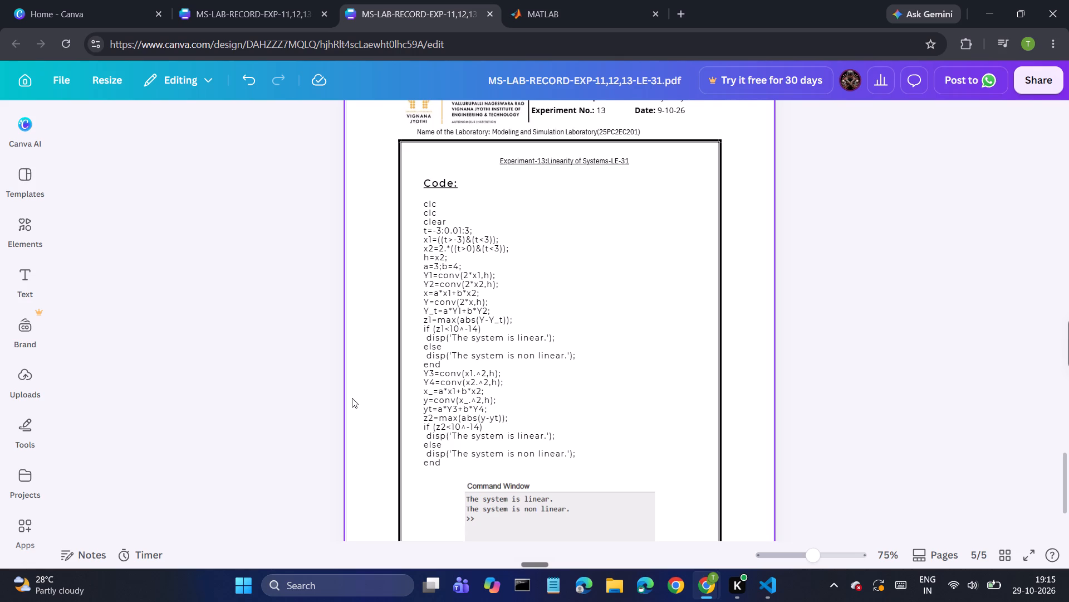
pyautogui.scroll(19, 352, 398)
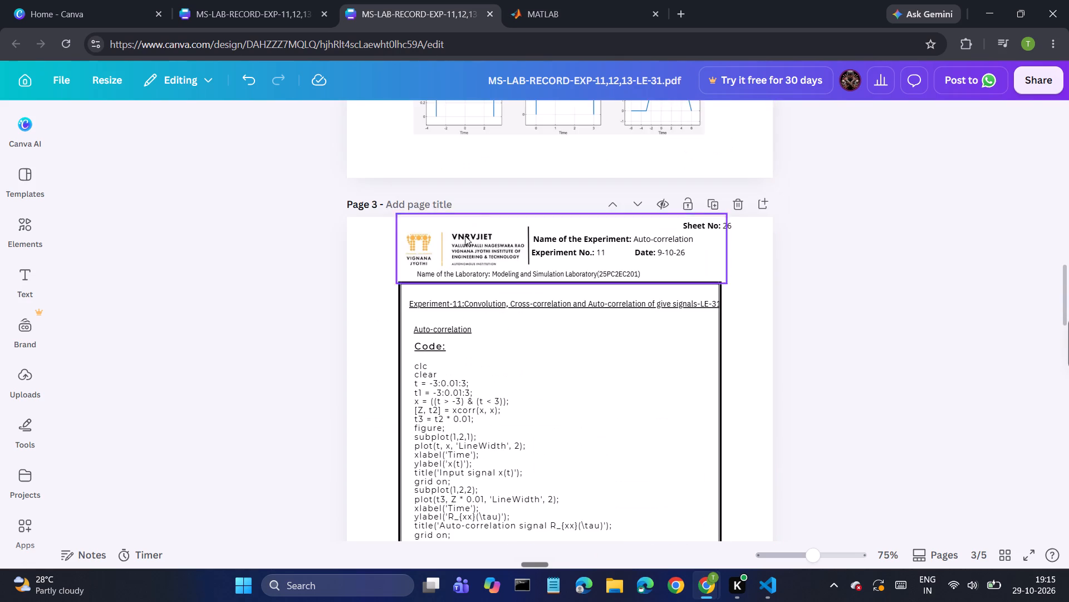
# Close the MATLAB Online page and return to the LE-31 design.
pyautogui.click(588, 0)
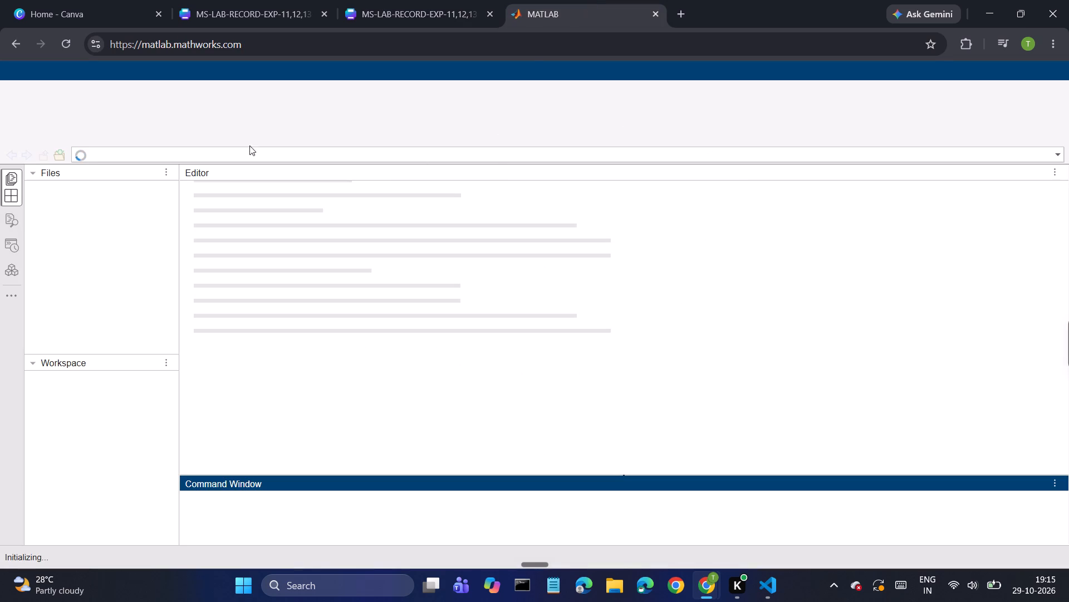
pyautogui.click(651, 11)
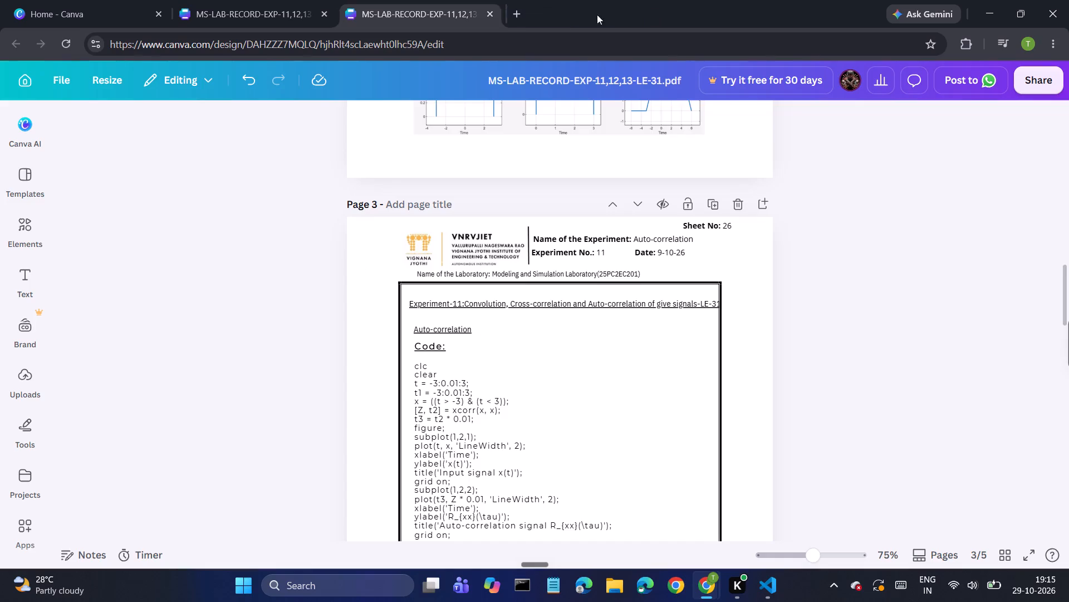
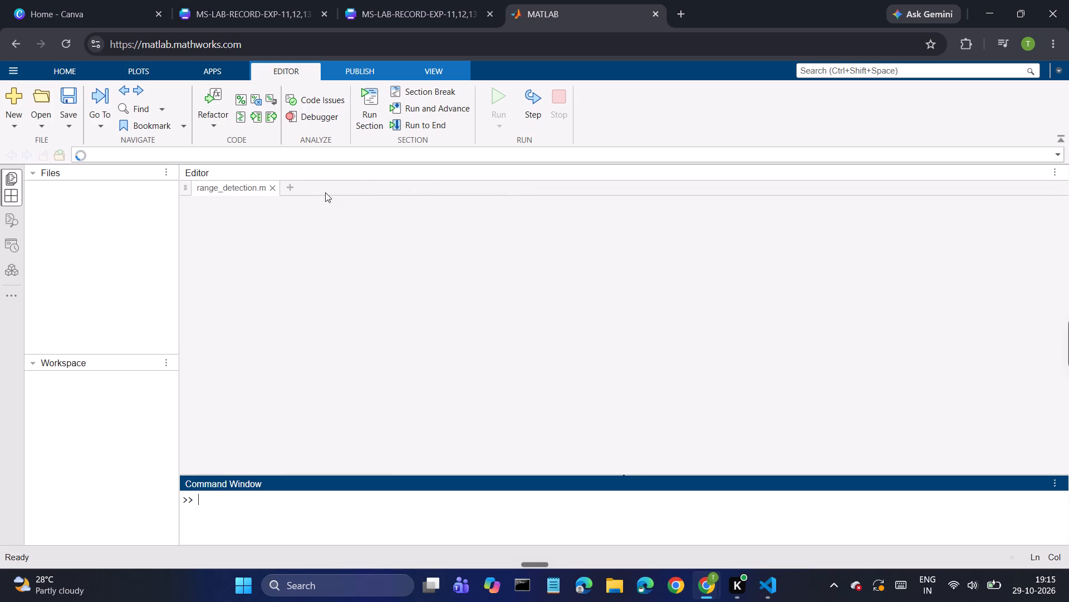
# Close the range_detection.m script in the MATLAB Online editor.
pyautogui.click(279, 192)
pyautogui.click(277, 189)
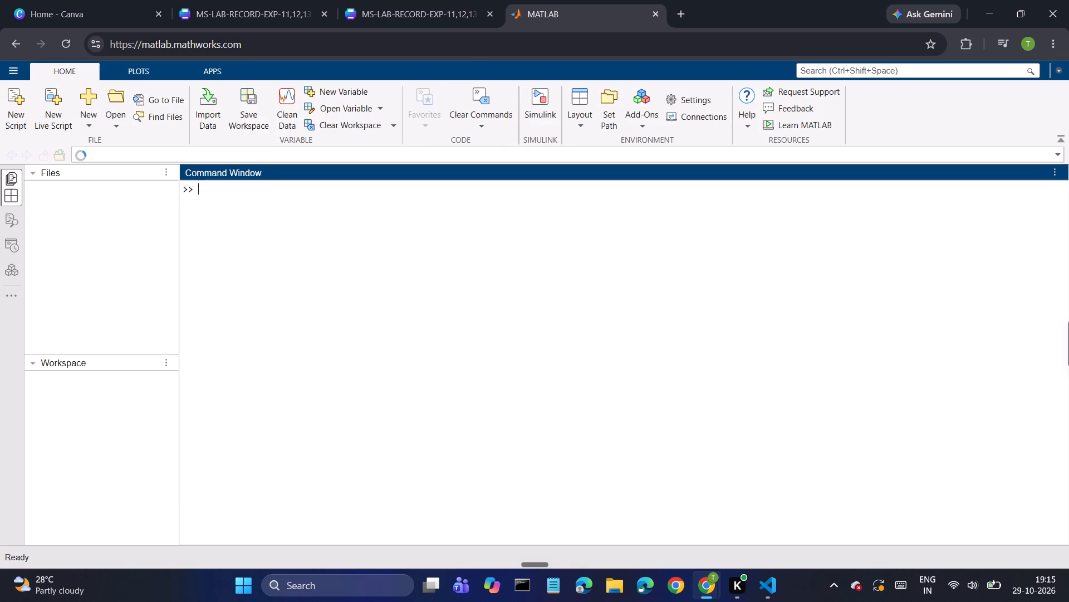
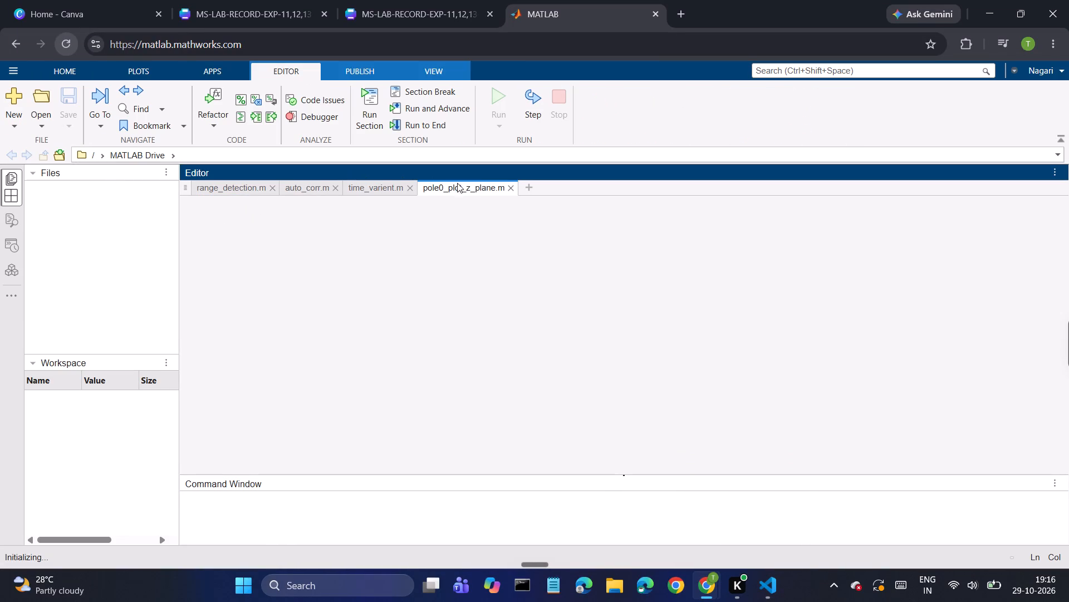
# Close the range_detection.m, auto_corr.m, time_varient.m and pole0_plot_z_plane.m scripts in the editor.
pyautogui.click(269, 188)
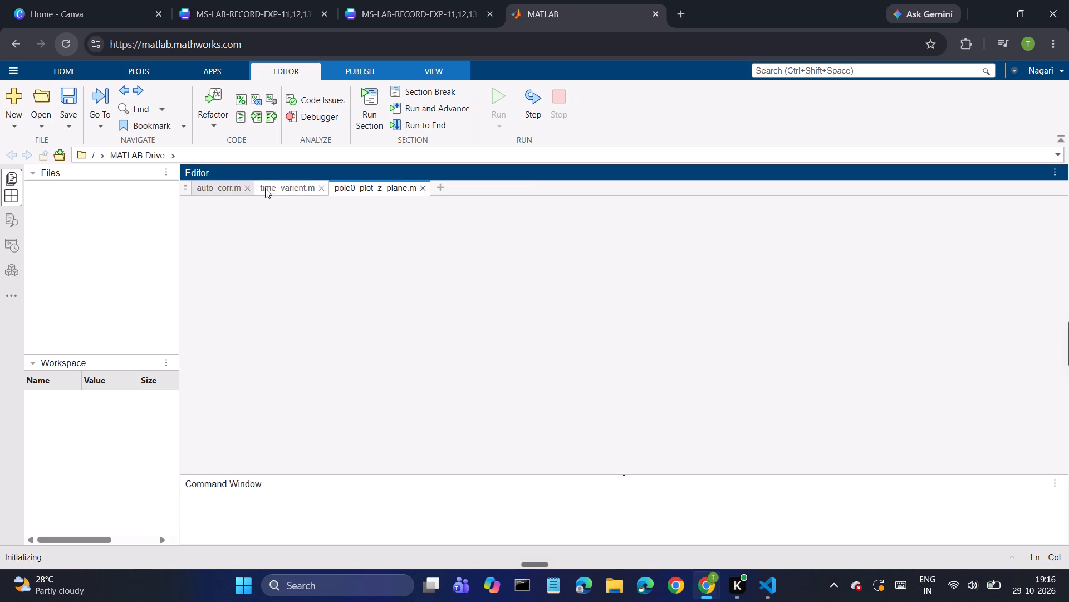
pyautogui.doubleClick(249, 188)
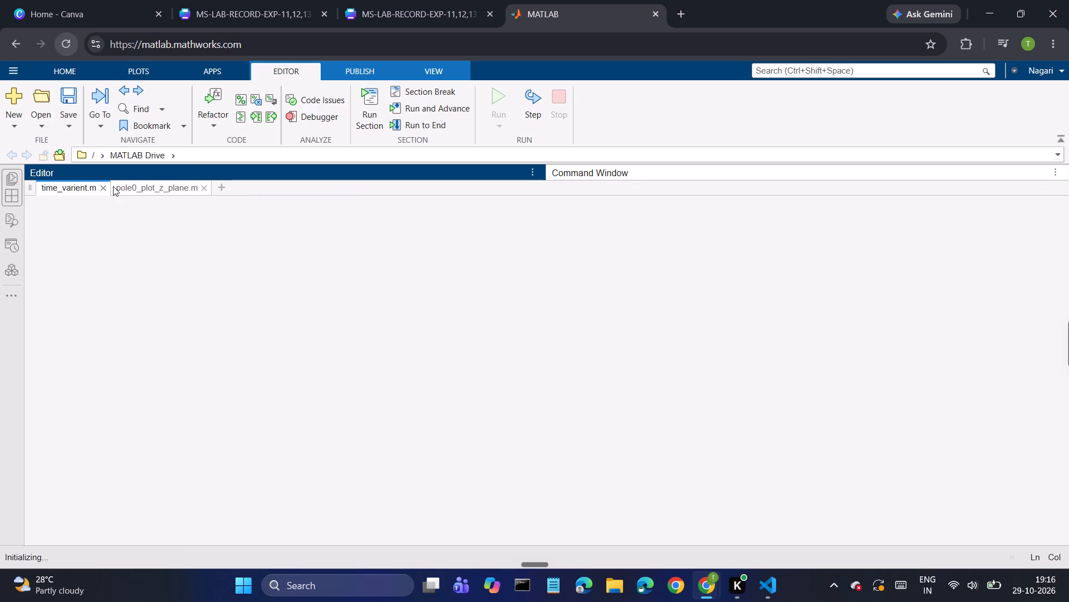
pyautogui.doubleClick(80, 184)
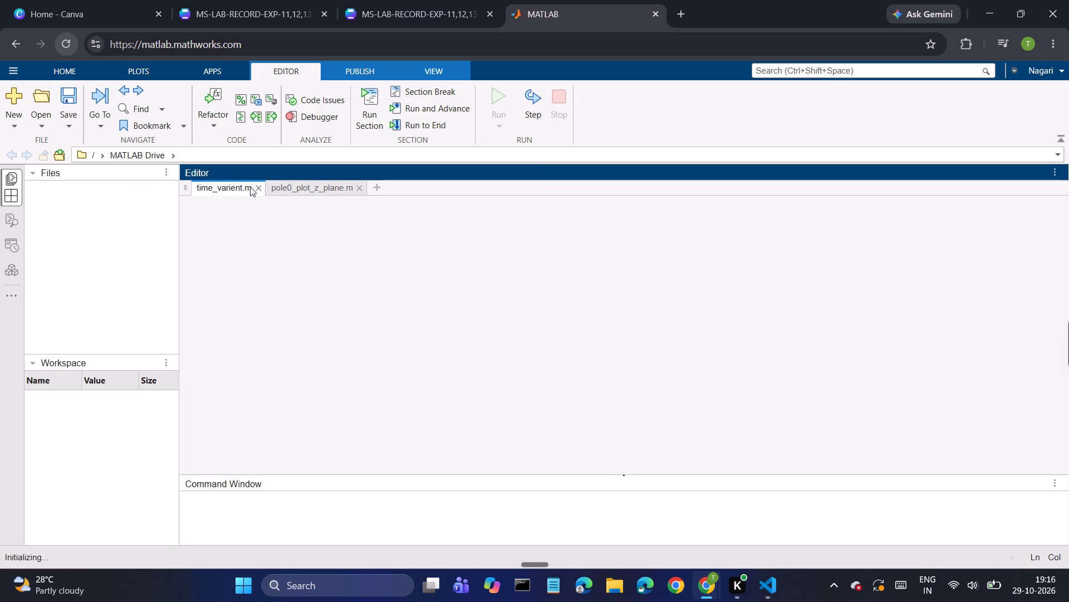
pyautogui.click(257, 187)
pyautogui.click(283, 192)
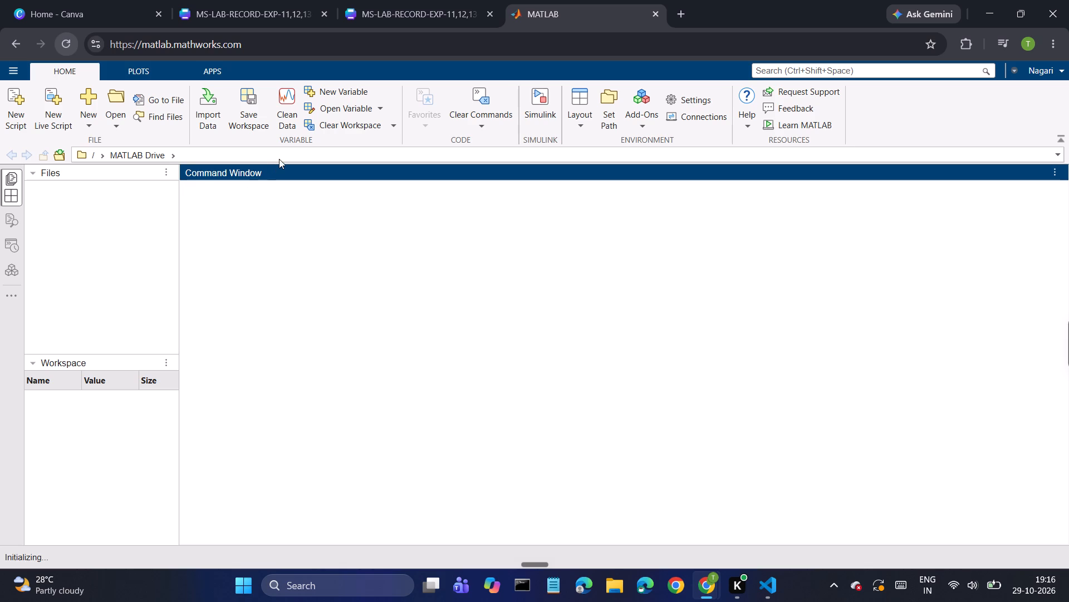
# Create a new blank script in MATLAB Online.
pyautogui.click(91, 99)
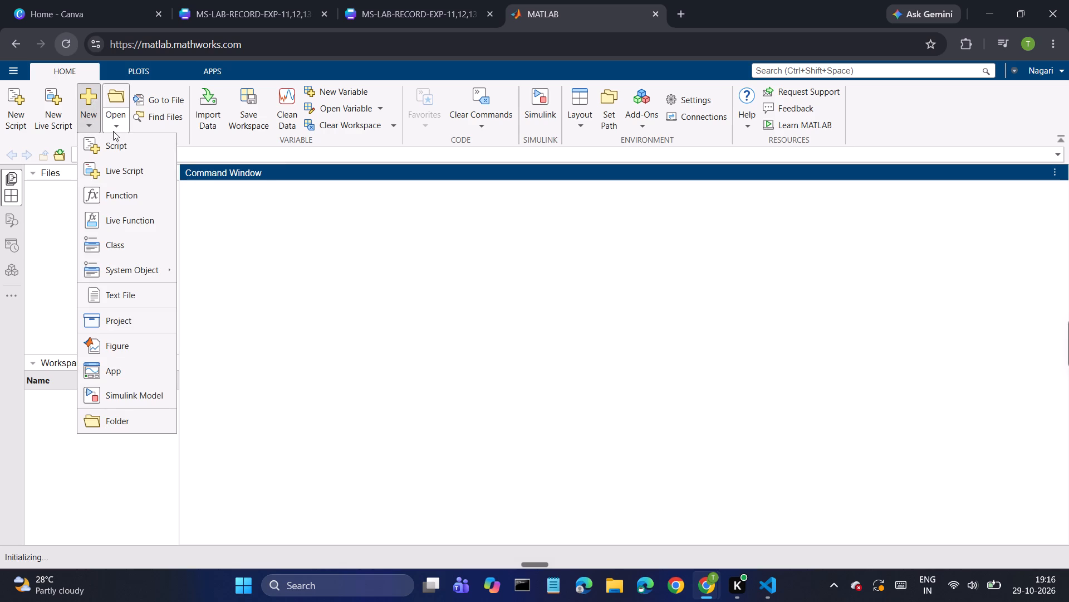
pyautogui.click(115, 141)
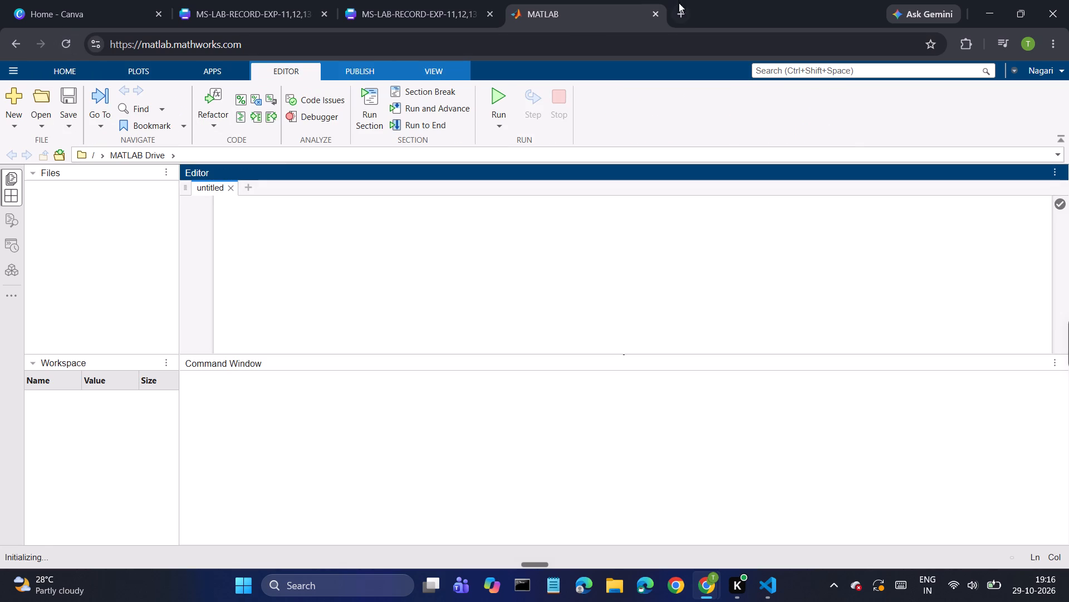
# Close the MATLAB Online page, discarding the blank untitled script.
pyautogui.click(659, 17)
pyautogui.click(613, 123)
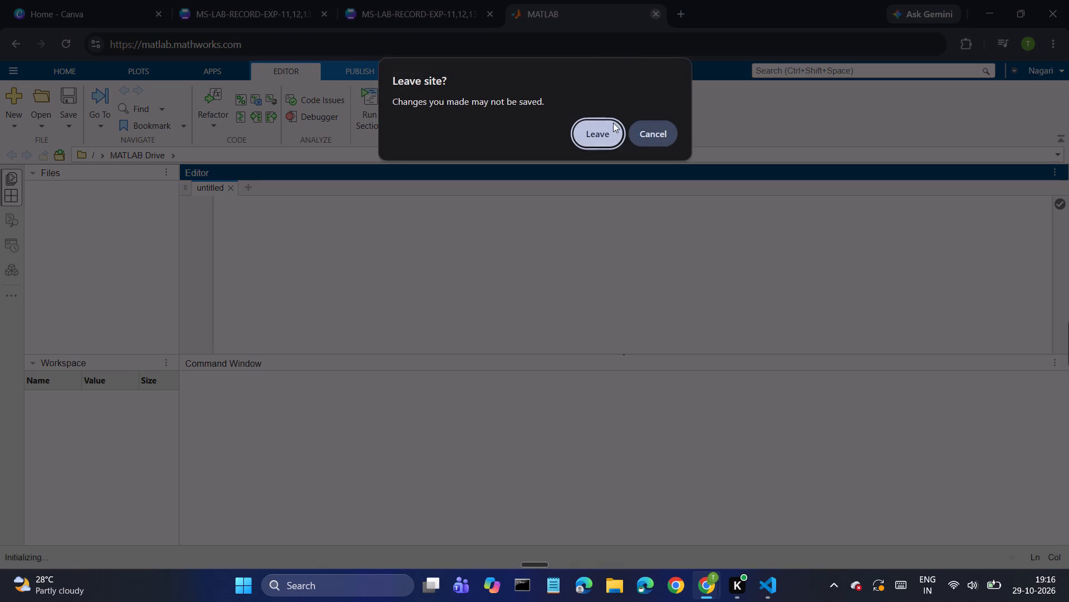
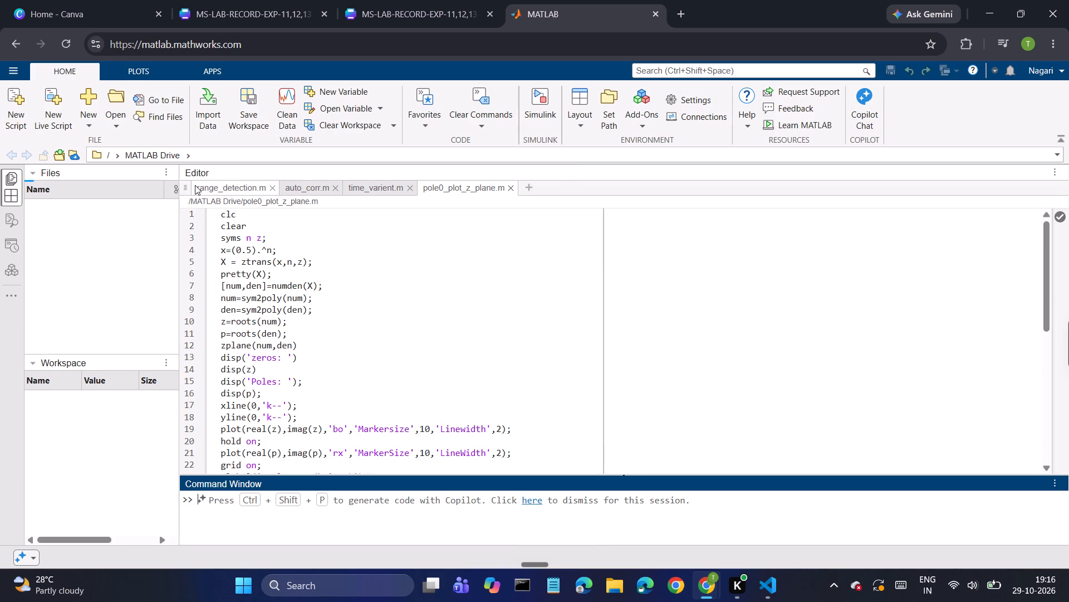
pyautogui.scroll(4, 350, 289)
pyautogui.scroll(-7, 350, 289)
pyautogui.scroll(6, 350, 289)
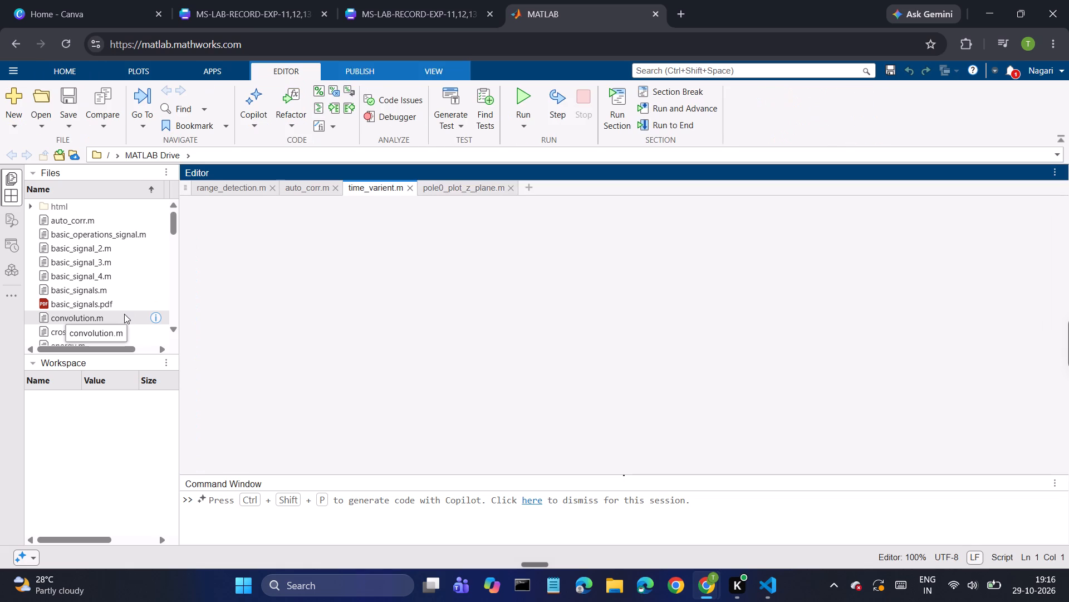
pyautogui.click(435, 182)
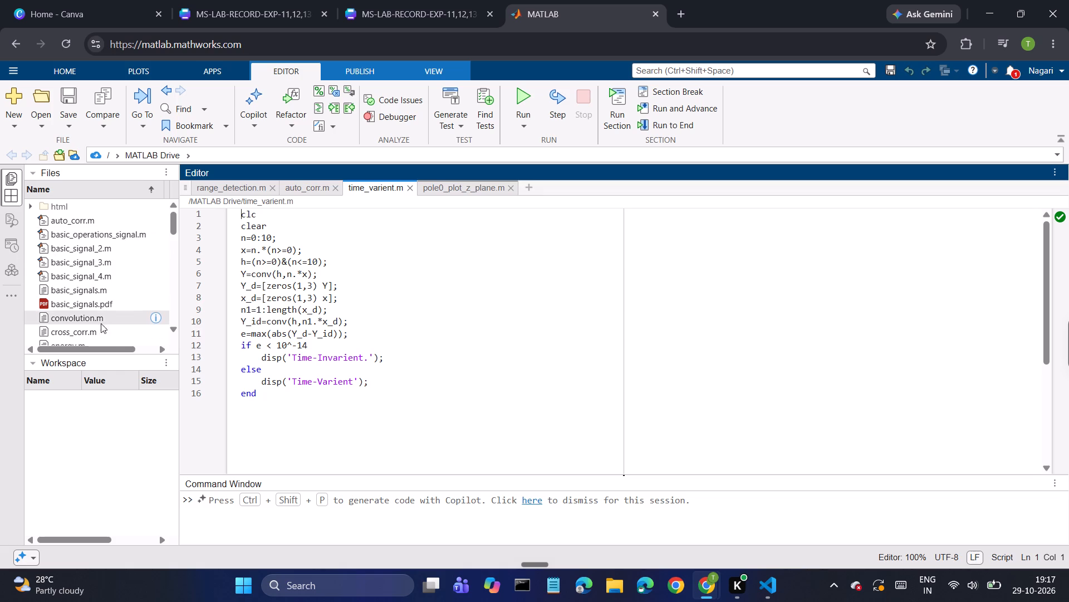
# Open the convolution.m script from MATLAB Drive and look through its code.
pyautogui.click(95, 321)
pyautogui.click(95, 321)
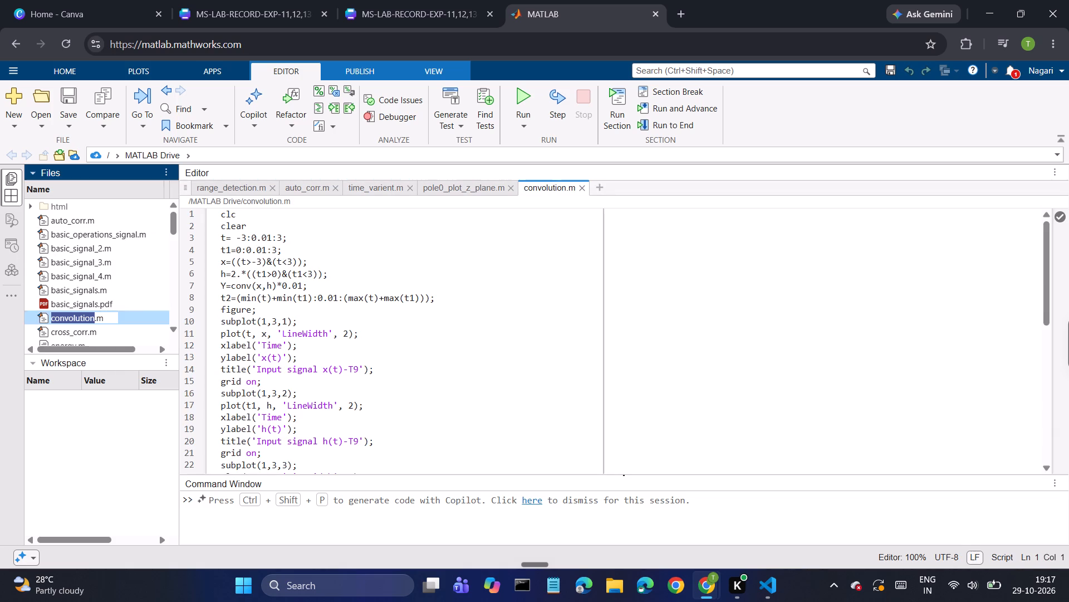
pyautogui.scroll(-6, 351, 313)
pyautogui.scroll(5, 351, 313)
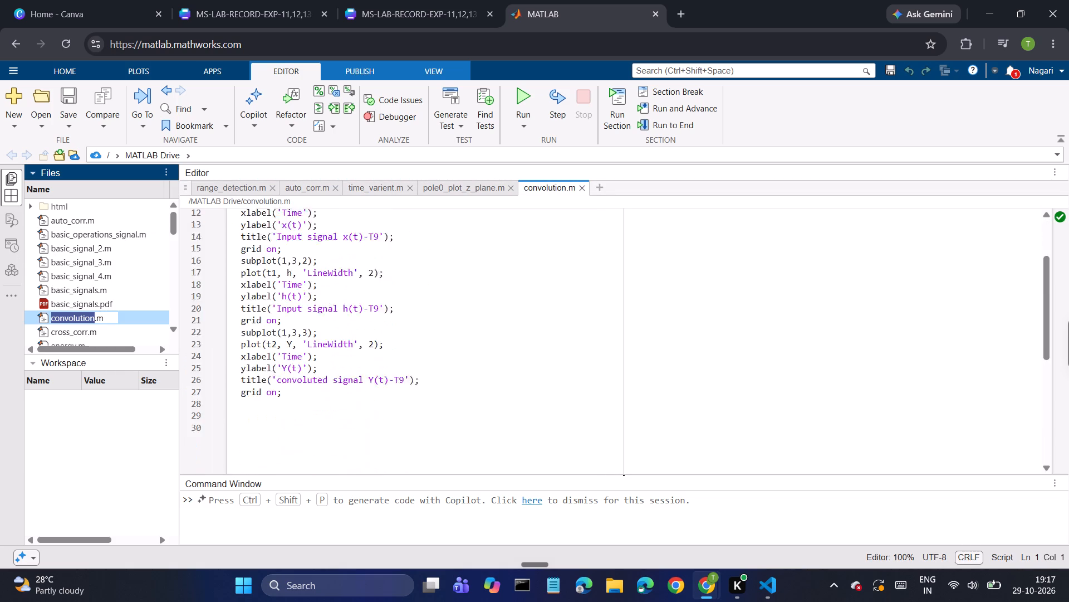
pyautogui.scroll(3, 351, 310)
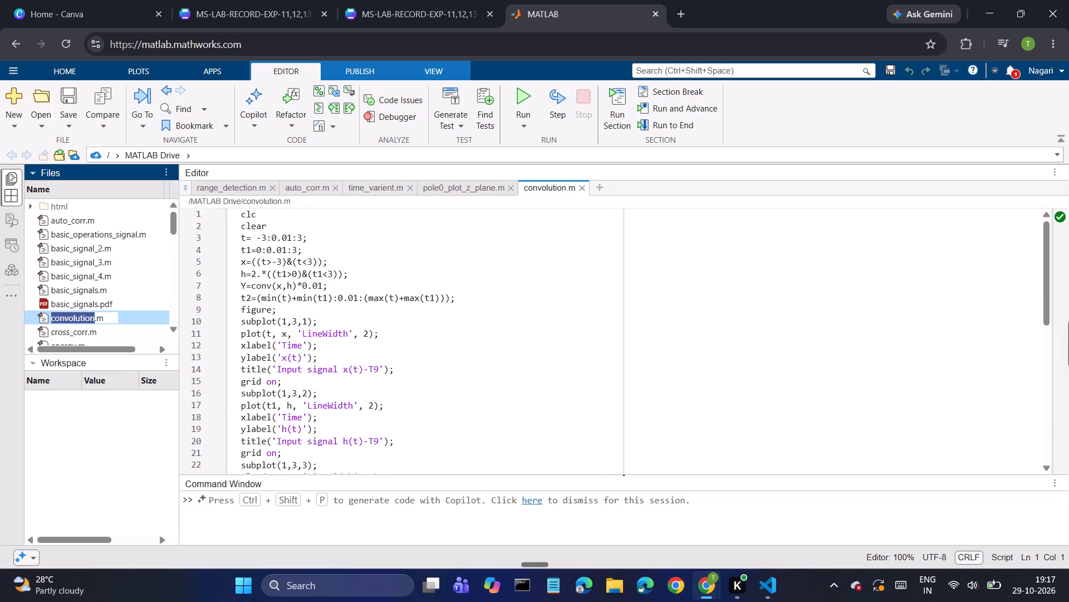
pyautogui.scroll(-2, 365, 263)
# Search the page for T9 to locate the label in the convolution.m plot titles, and close the search.
pyautogui.hotkey('ctrl', 'f')
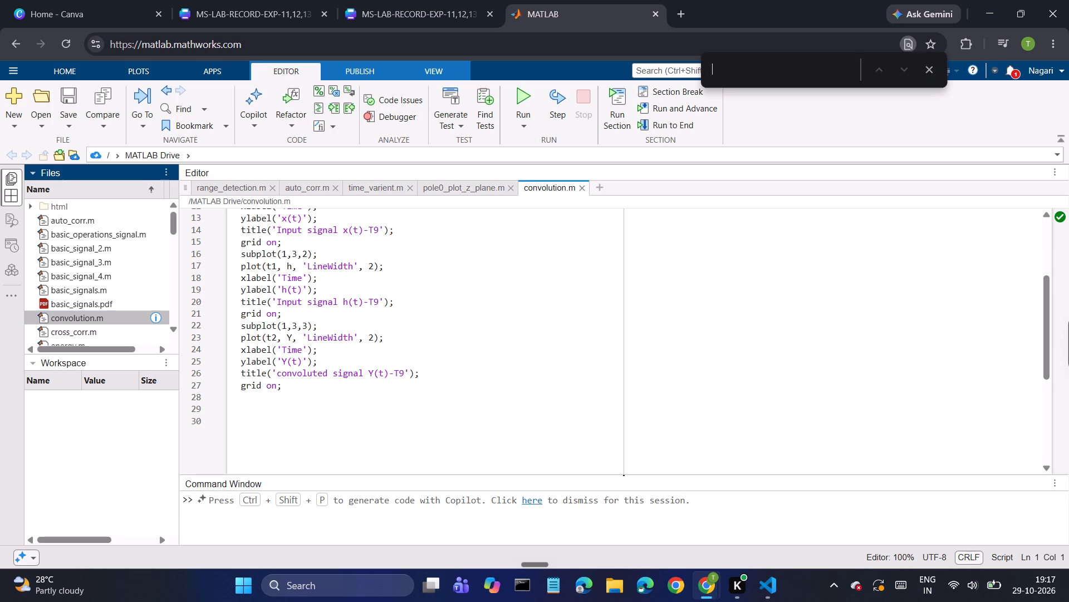
pyautogui.click(907, 74)
pyautogui.click(884, 74)
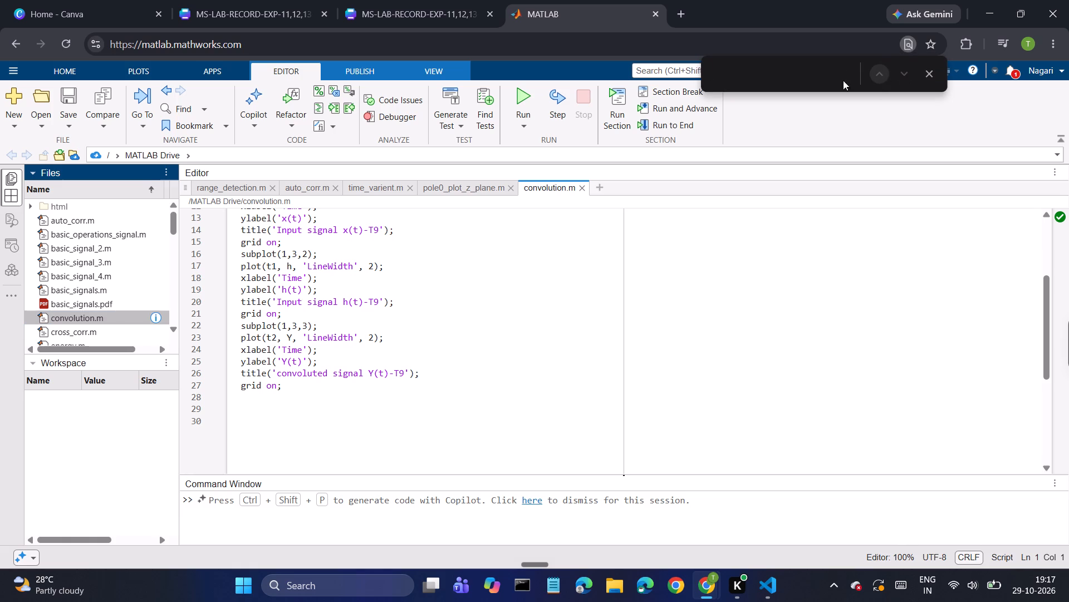
pyautogui.moveTo(819, 84); pyautogui.dragTo(769, 116)
pyautogui.write('T9')
pyautogui.press('space')
pyautogui.press('BackSpace')
pyautogui.click(910, 73)
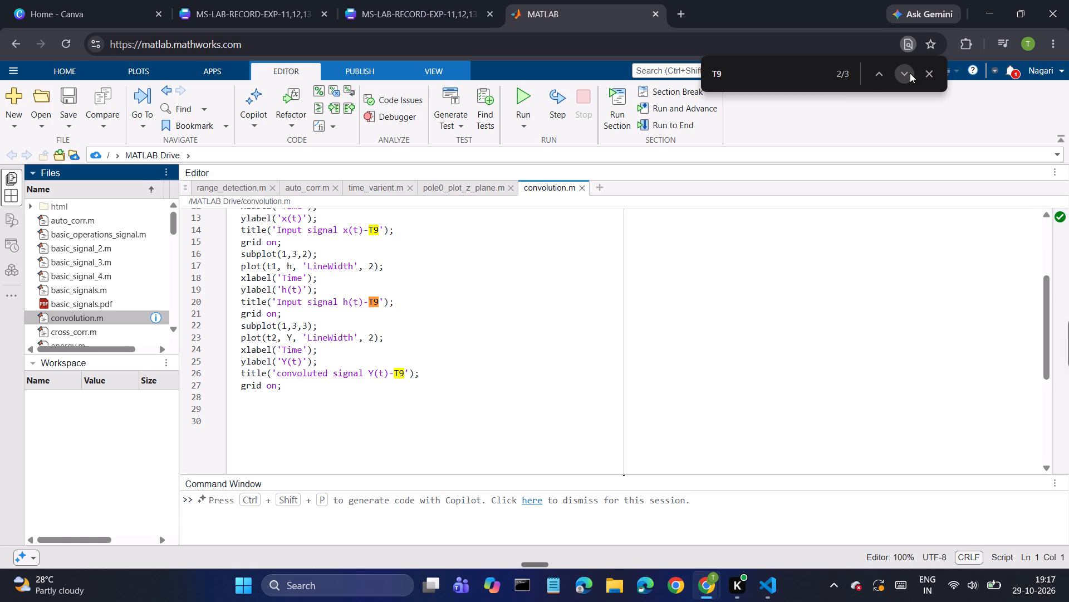
pyautogui.click(906, 74)
pyautogui.press('BackSpace')
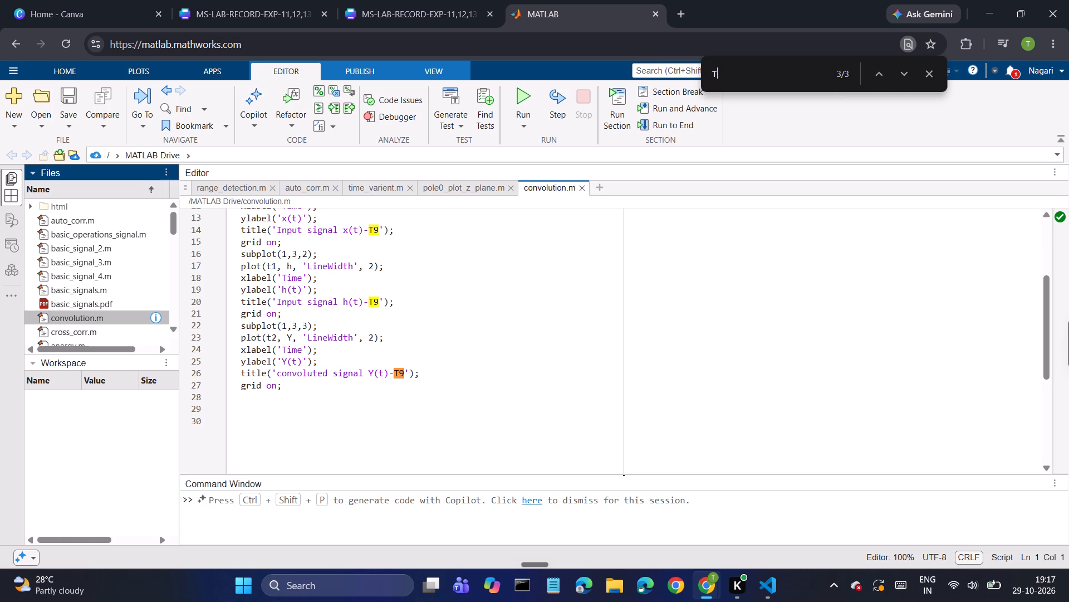
pyautogui.press('BackSpace')
pyautogui.press('BackSpace')
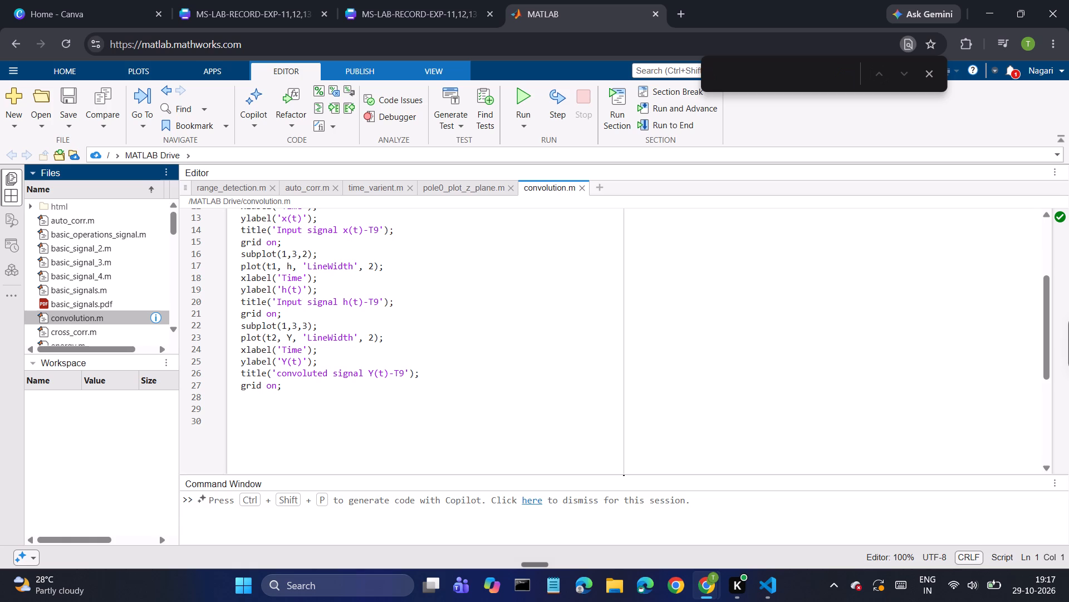
pyautogui.write('T9')
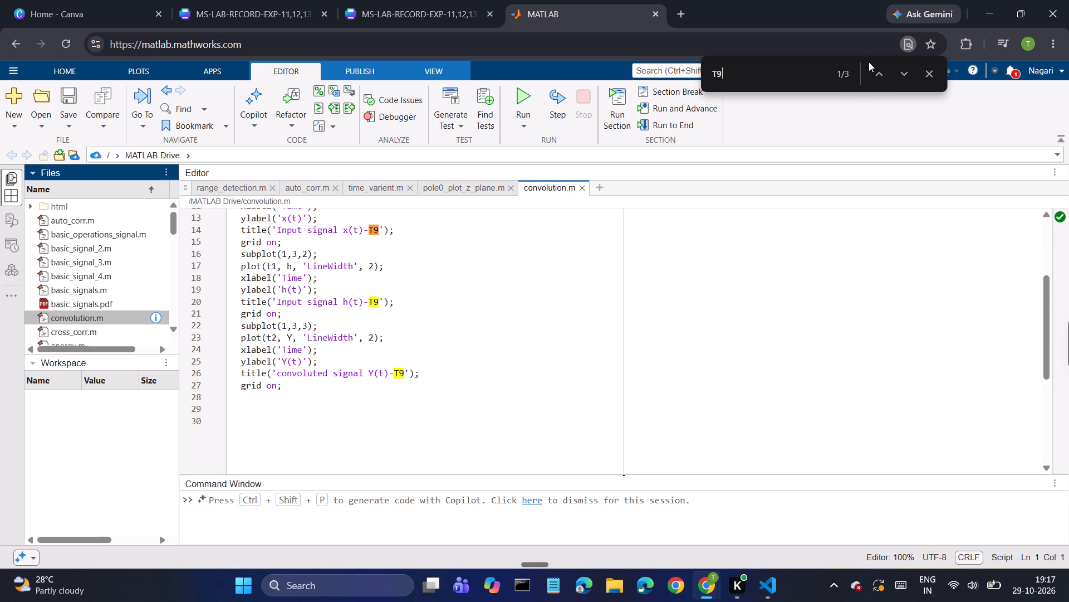
pyautogui.moveTo(869, 62); pyautogui.dragTo(857, 119)
pyautogui.moveTo(869, 83); pyautogui.dragTo(827, 118)
pyautogui.click(927, 74)
pyautogui.click(622, 322)
pyautogui.click(596, 329)
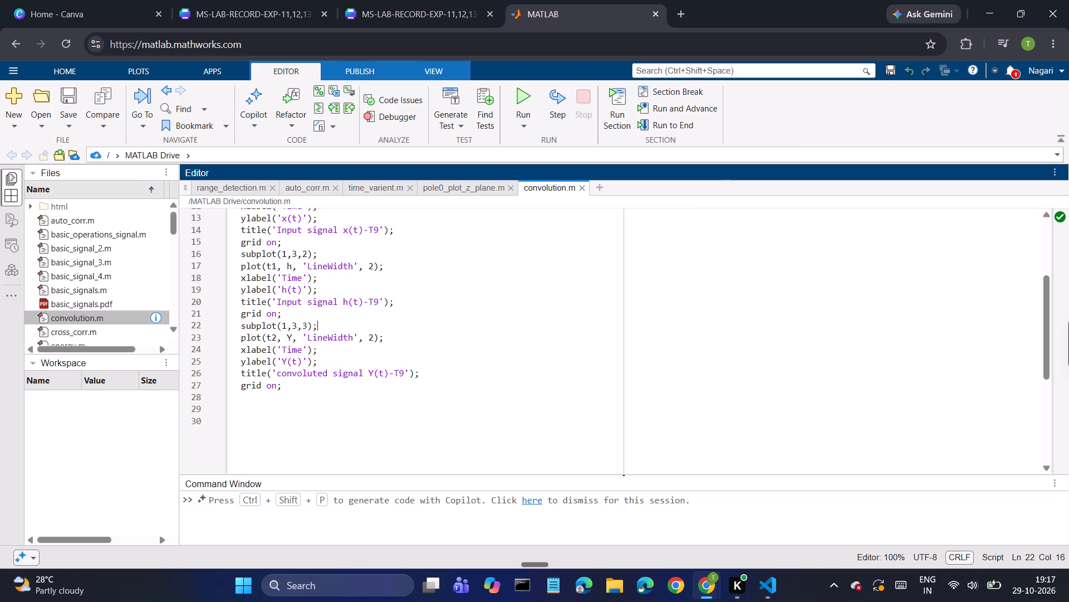
# Replace every occurrence of T9 with LE-31 in the convolution.m script.
pyautogui.hotkey('ctrl', 'f')
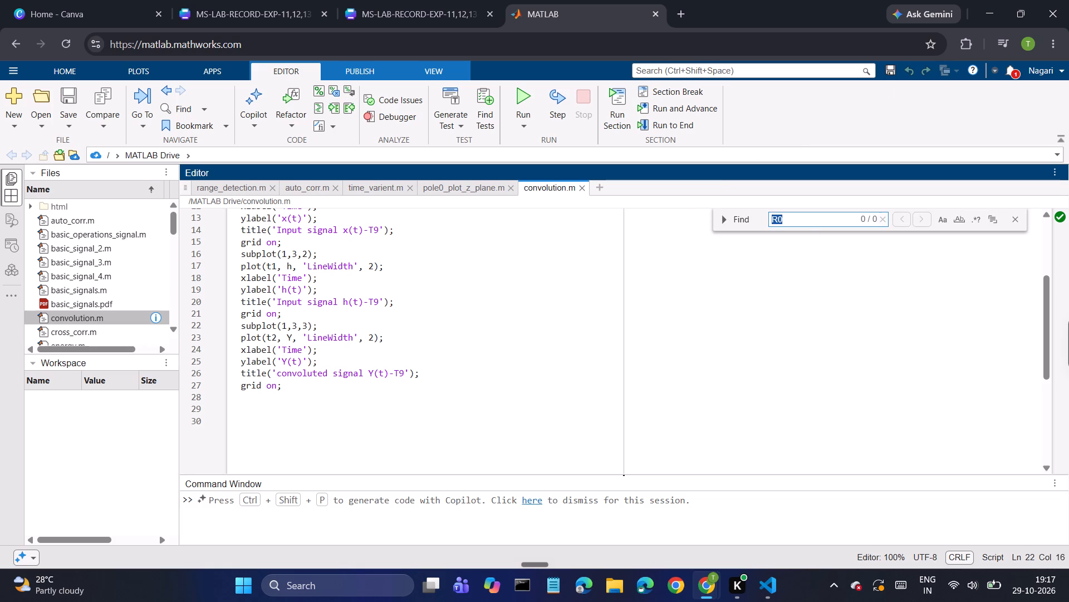
pyautogui.write('T9')
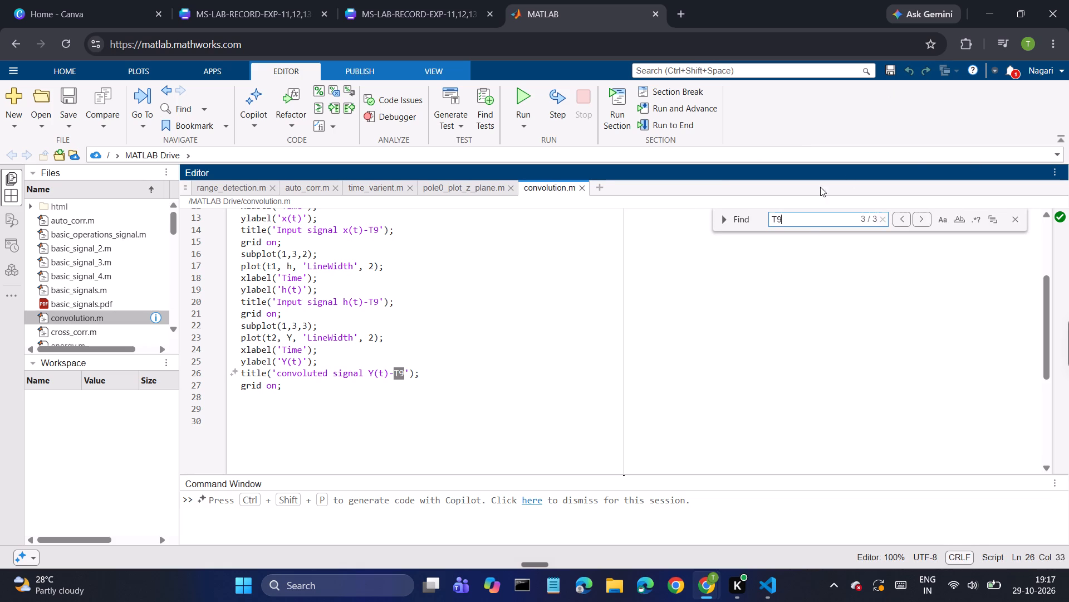
pyautogui.click(718, 215)
pyautogui.moveTo(784, 235); pyautogui.dragTo(743, 235)
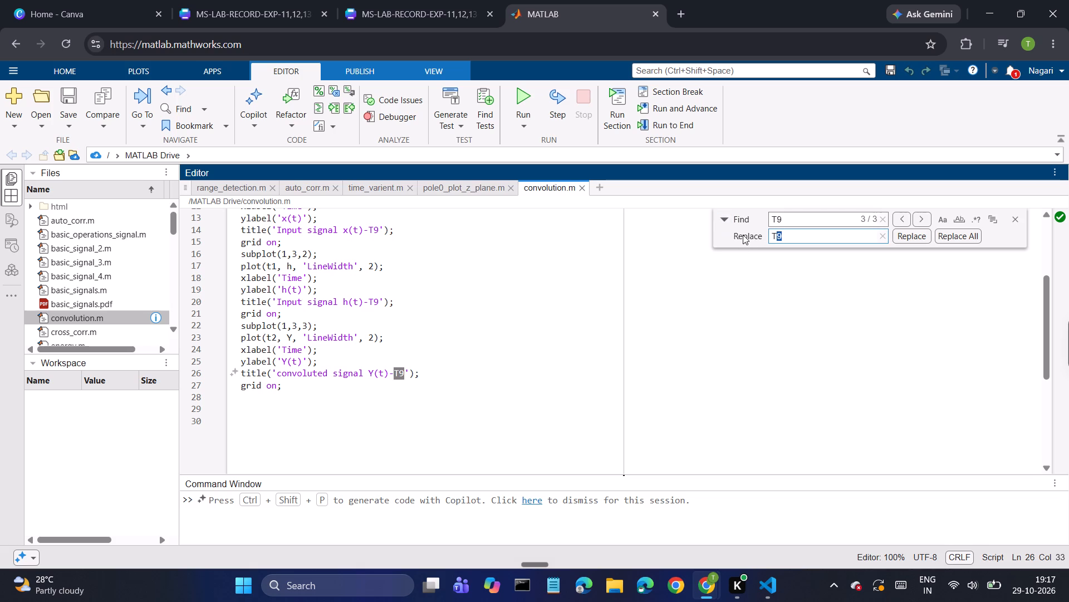
pyautogui.hotkey('shift', 'l')
pyautogui.write('E-31')
pyautogui.click(944, 236)
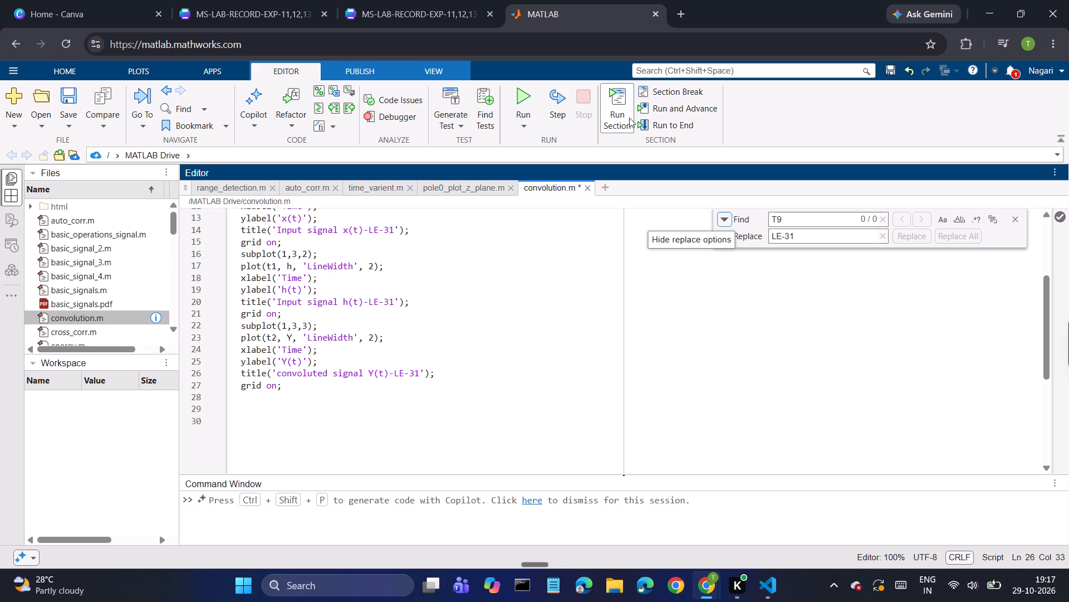
# Save the convolution.m script and run it to plot x(t), h(t) and the convoluted signal Y(t).
pyautogui.click(517, 102)
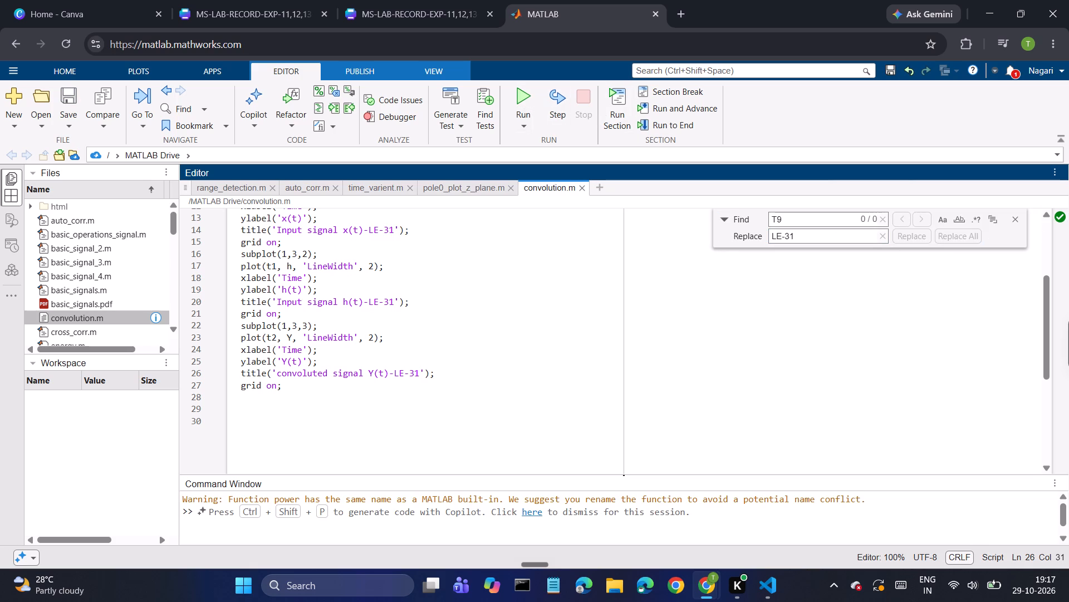
pyautogui.scroll(4, 453, 312)
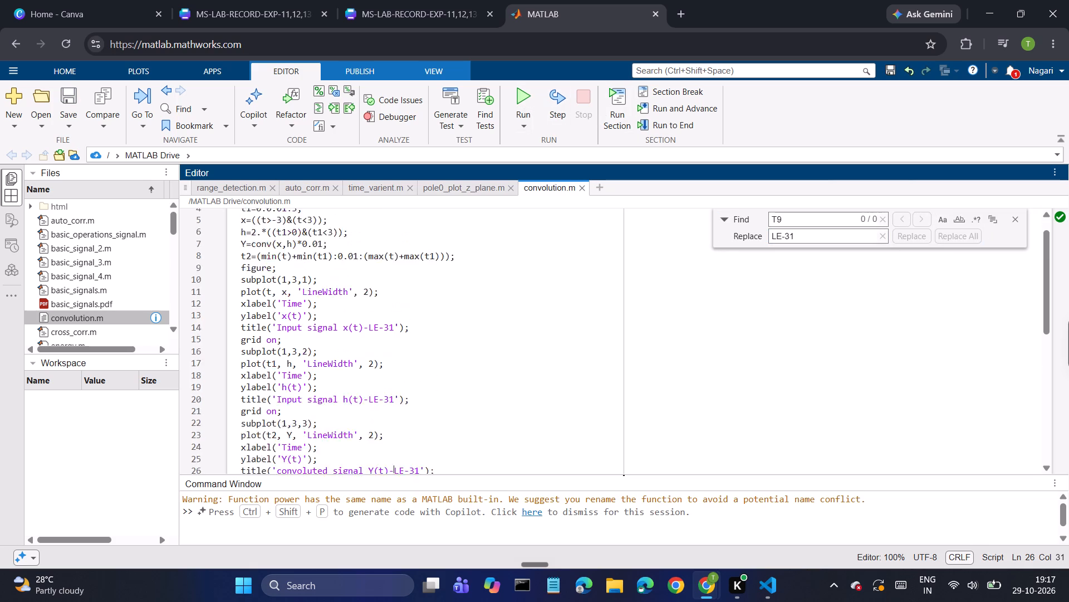
pyautogui.scroll(4, 454, 310)
pyautogui.click(521, 90)
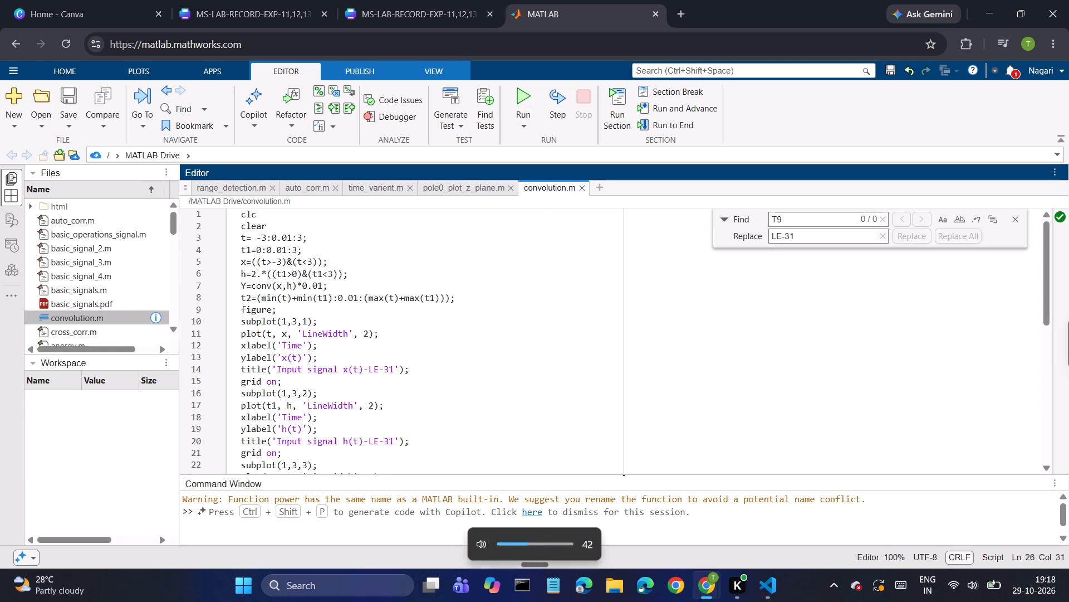
pyautogui.click(477, 290)
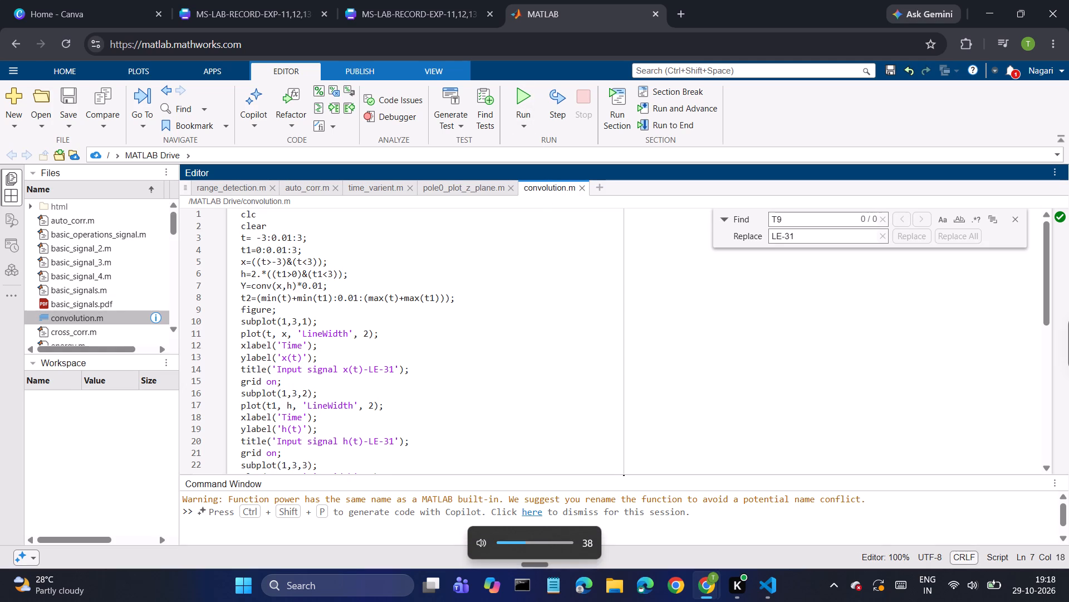
pyautogui.hotkey('ctrl', 's')
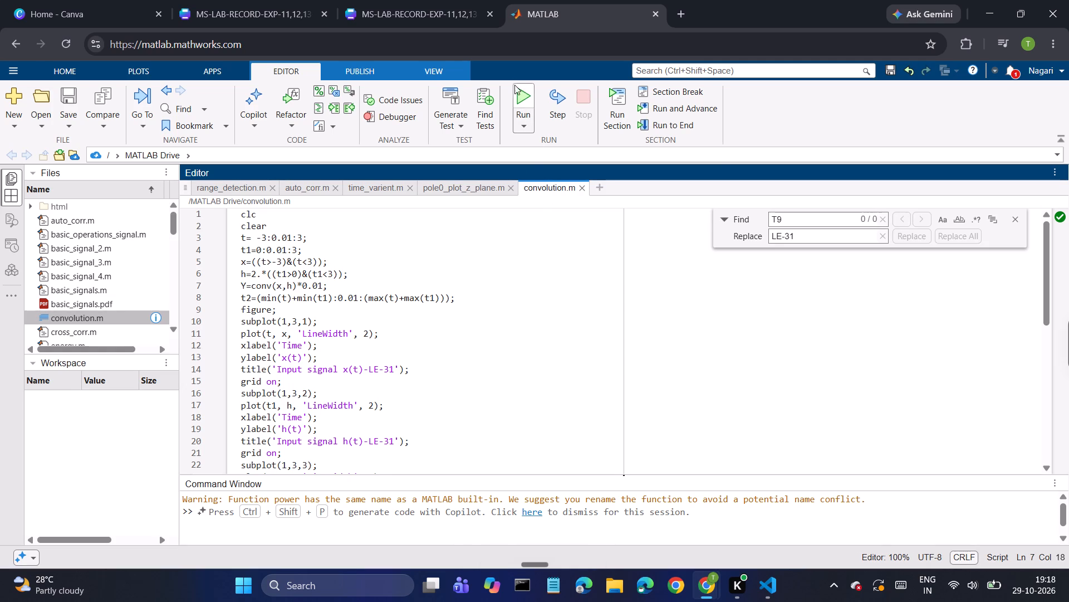
pyautogui.click(523, 130)
pyautogui.click(554, 191)
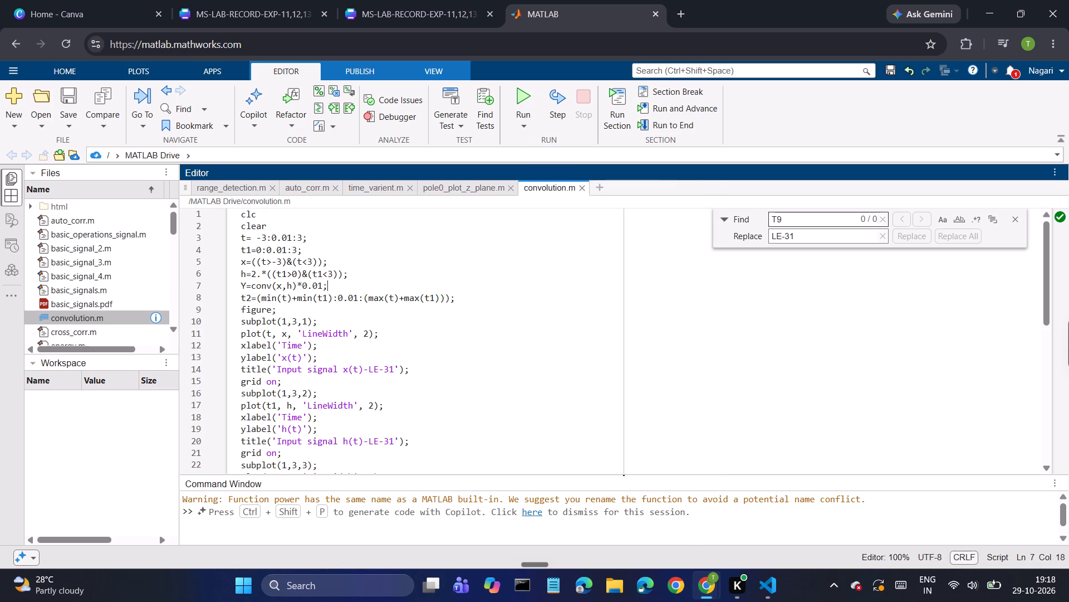
pyautogui.click(1018, 220)
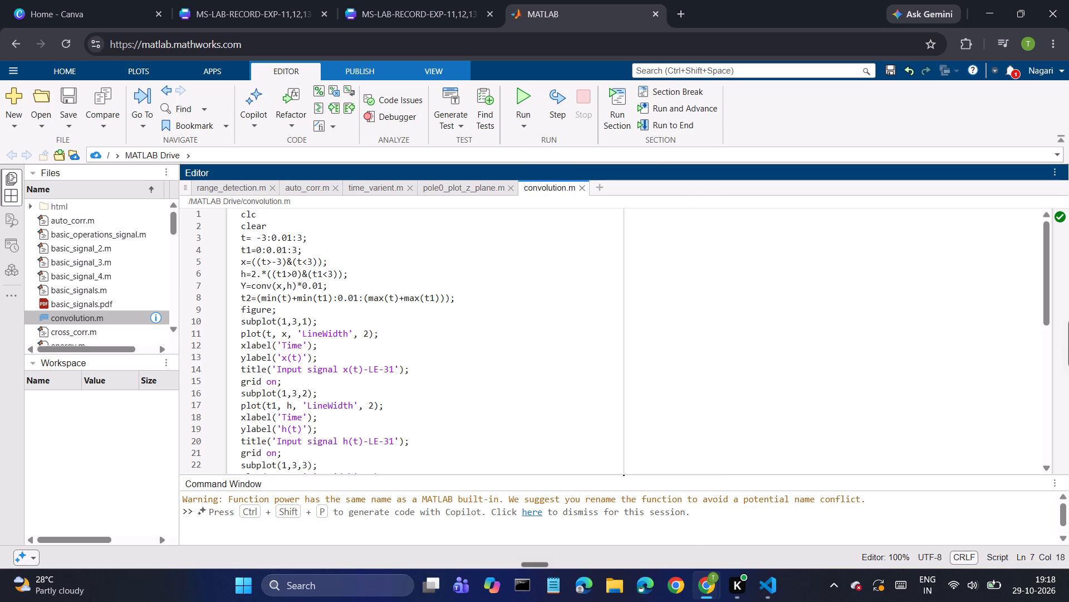
pyautogui.scroll(-2, 577, 267)
pyautogui.scroll(5, 577, 267)
pyautogui.scroll(-5, 577, 267)
pyautogui.scroll(5, 577, 267)
pyautogui.scroll(-2, 302, 285)
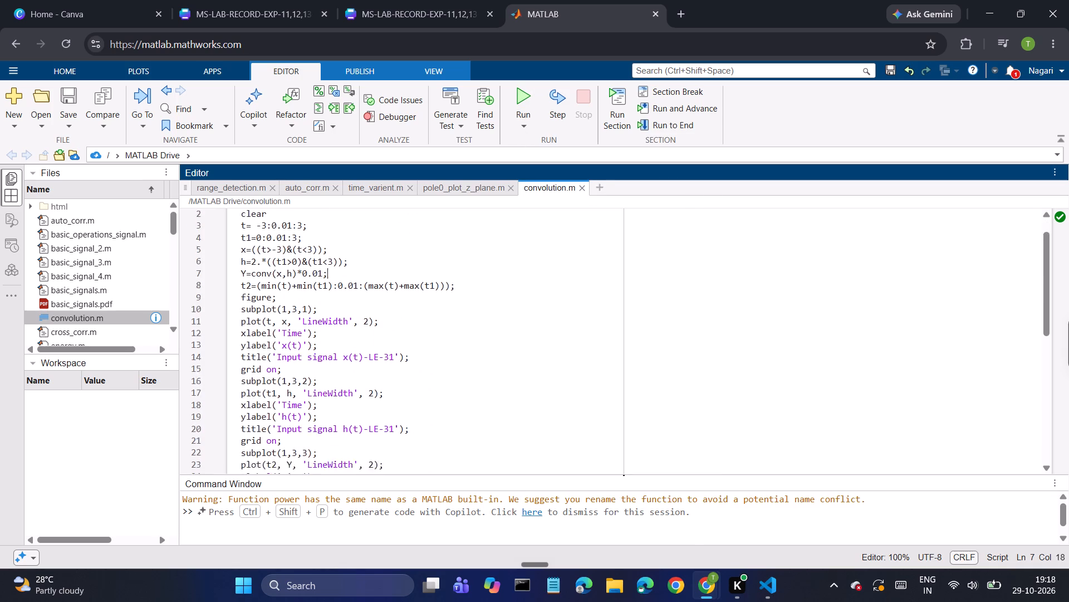
pyautogui.scroll(-4, 302, 285)
pyautogui.scroll(14, 302, 285)
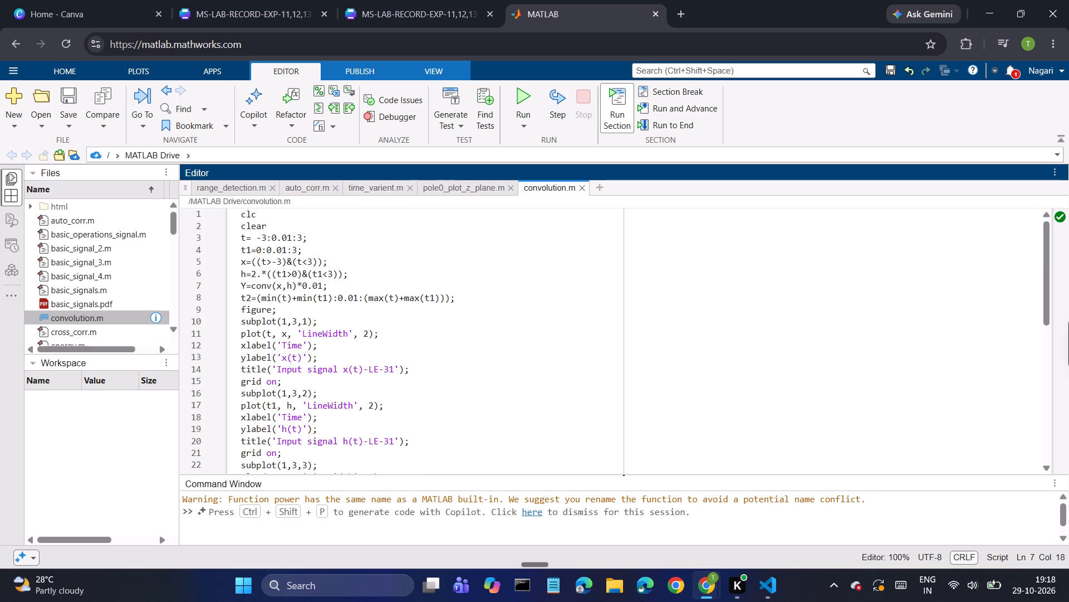
pyautogui.click(522, 104)
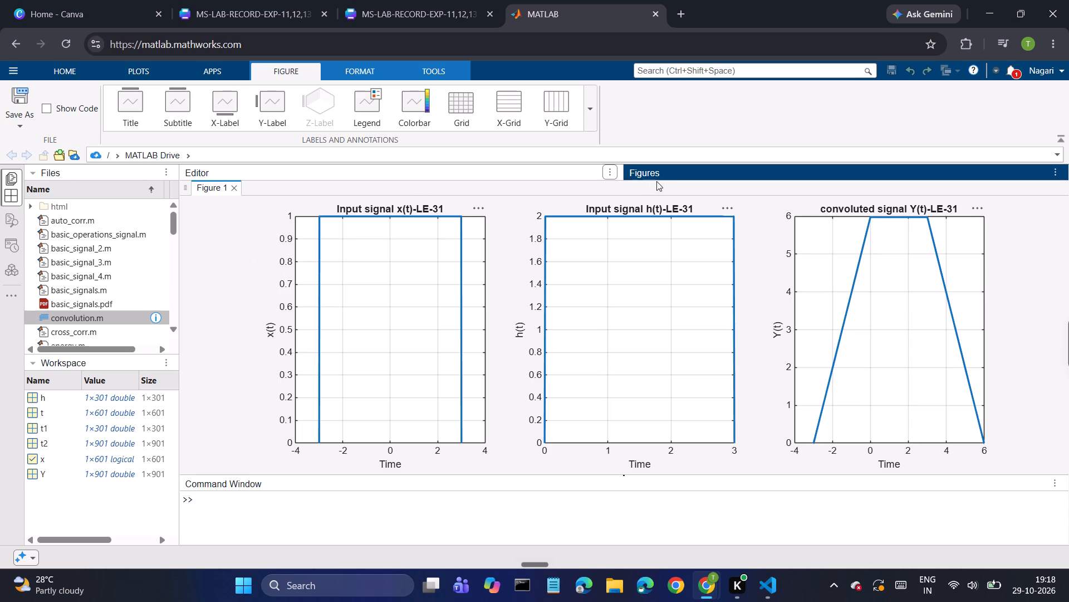
# Maximise the figure area and take a screenshot of the x(t), h(t) and convoluted Y(t) plots labelled LE-31.
pyautogui.doubleClick(666, 169)
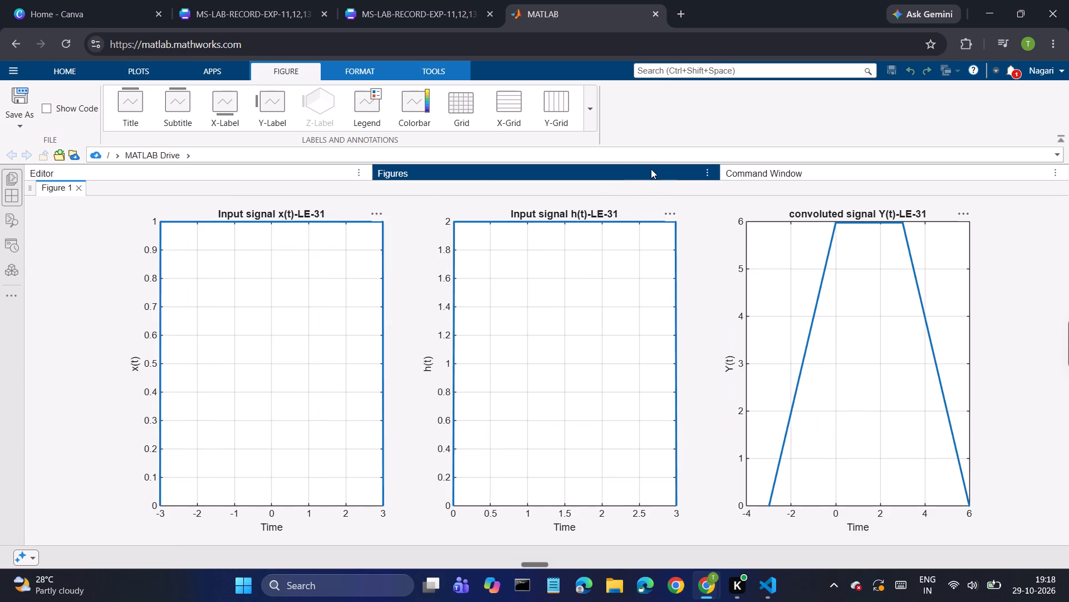
pyautogui.press('Print')
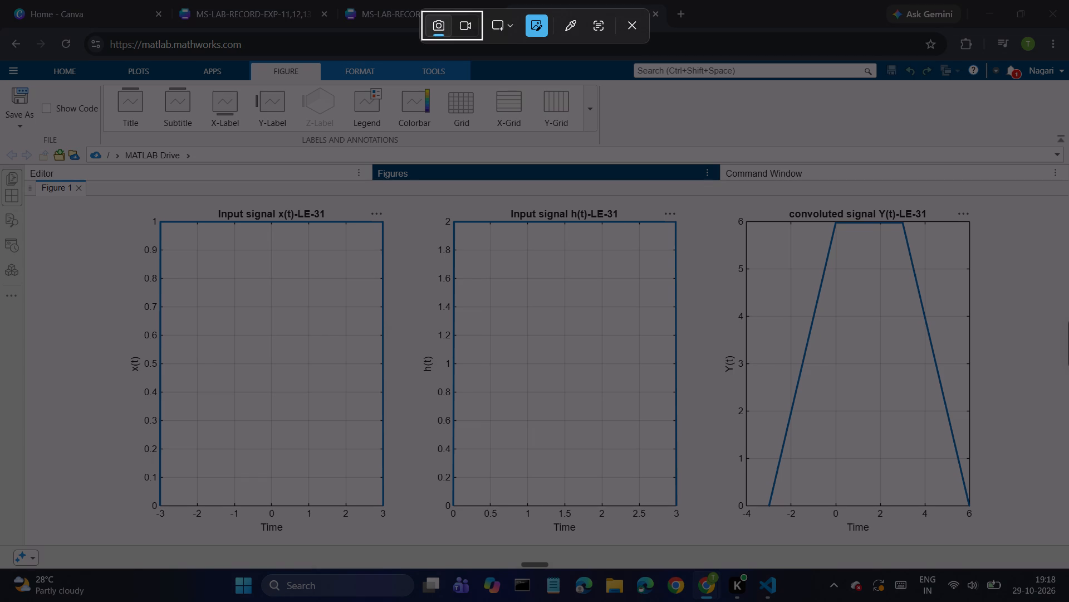
pyautogui.moveTo(117, 198); pyautogui.dragTo(987, 534)
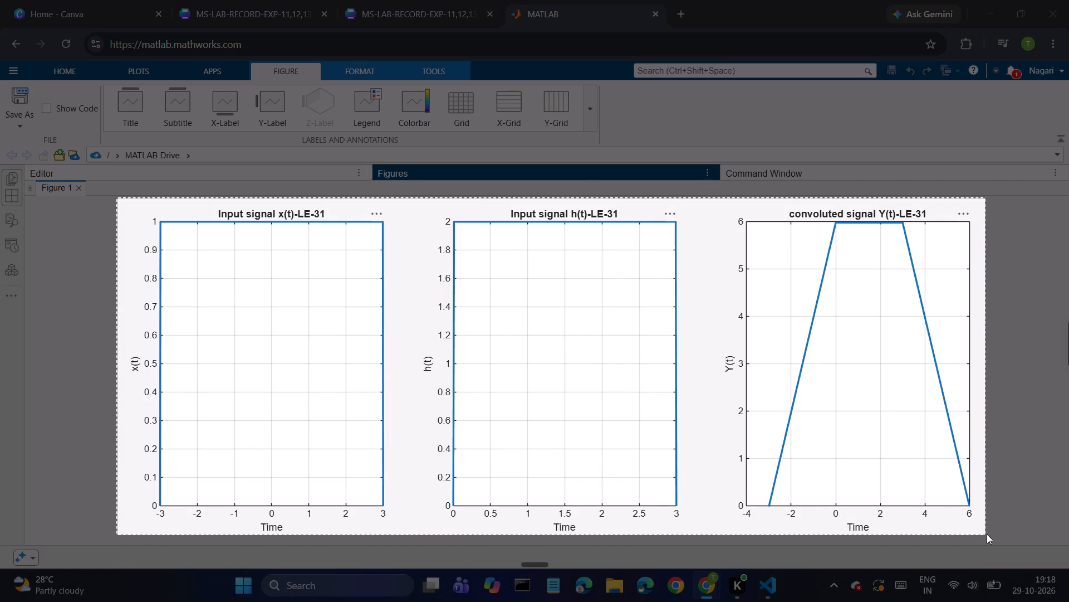
pyautogui.moveTo(987, 534); pyautogui.dragTo(999, 540)
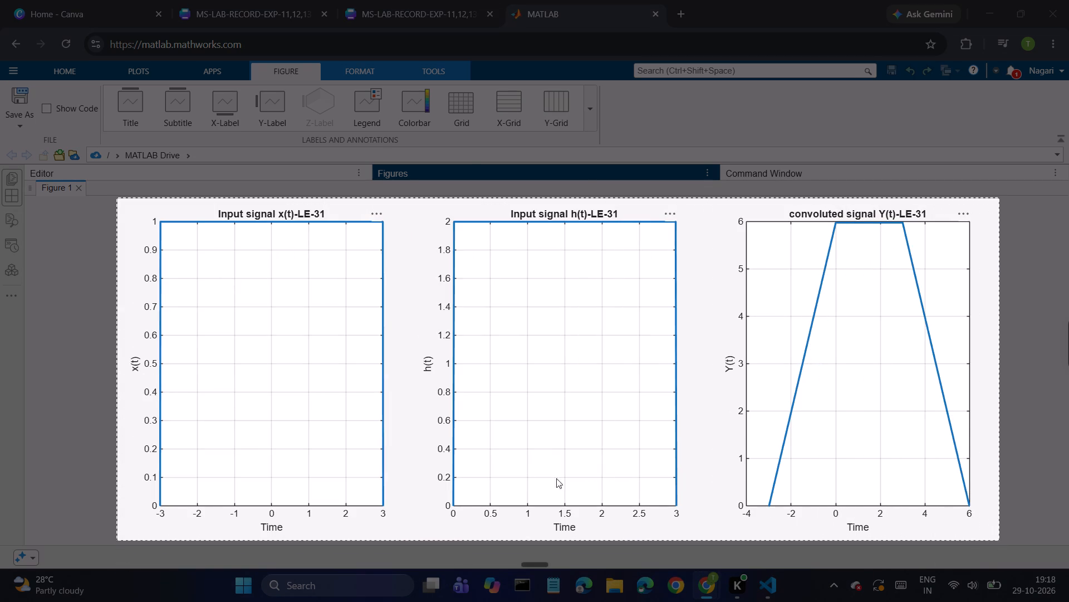
pyautogui.click(403, 169)
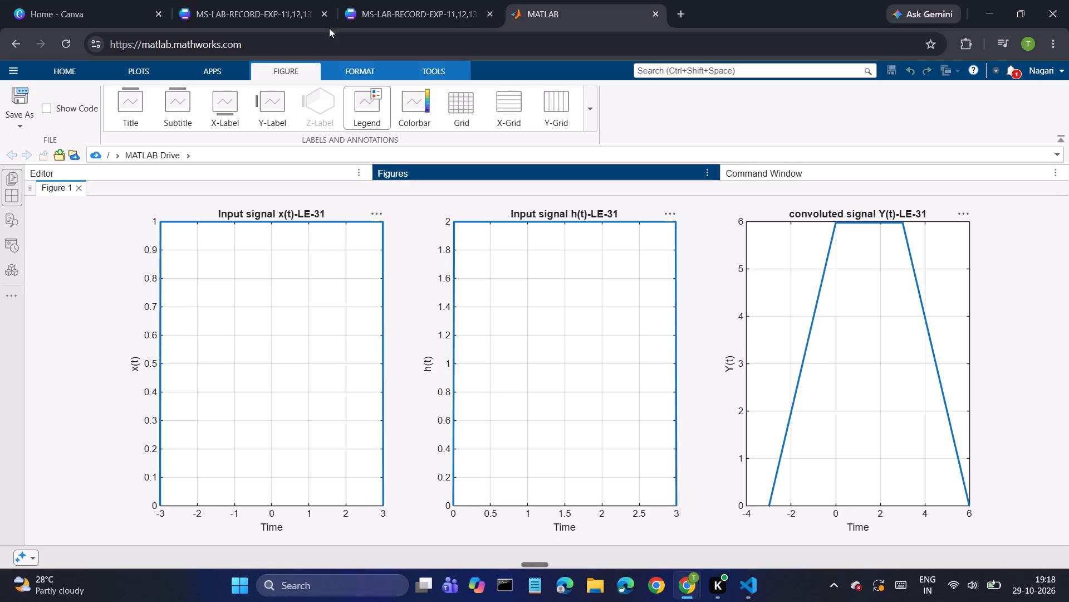
# Switch to the LE-31 Canva record, paste the captured plots on page 1, and move them over the old plots below the code.
pyautogui.click(359, 0)
pyautogui.scroll(11, 414, 222)
pyautogui.scroll(10, 493, 370)
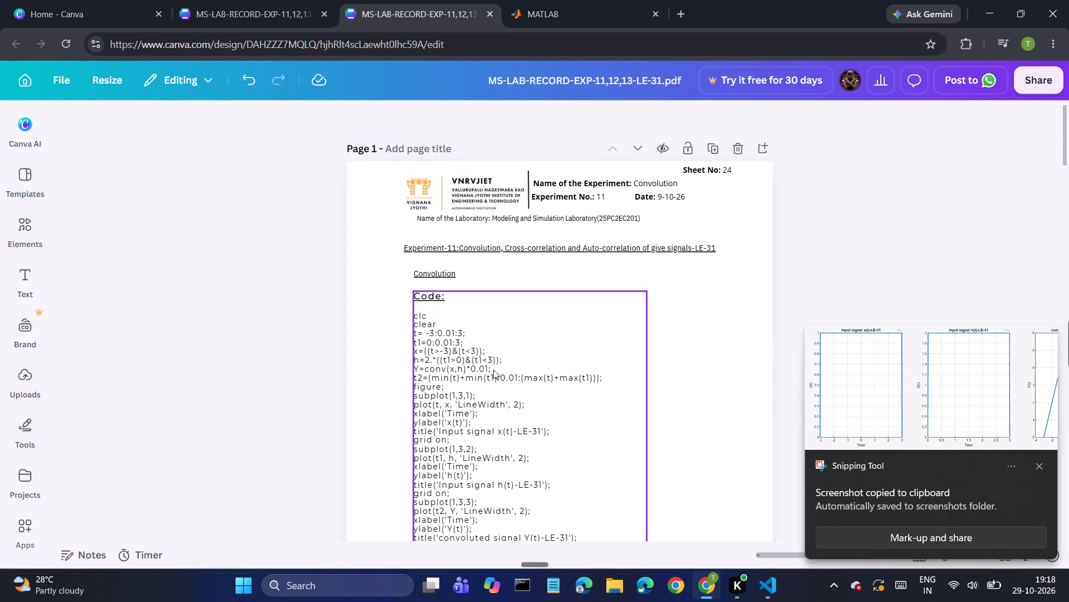
pyautogui.scroll(-6, 540, 367)
pyautogui.scroll(3, 545, 331)
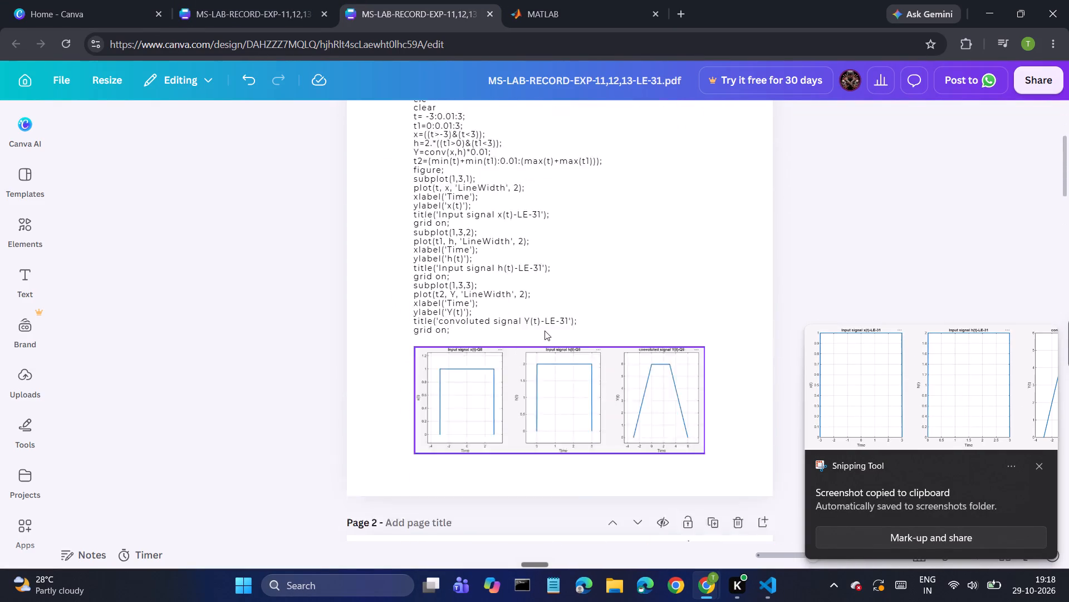
pyautogui.click(712, 321)
pyautogui.hotkey('ctrl', 'v')
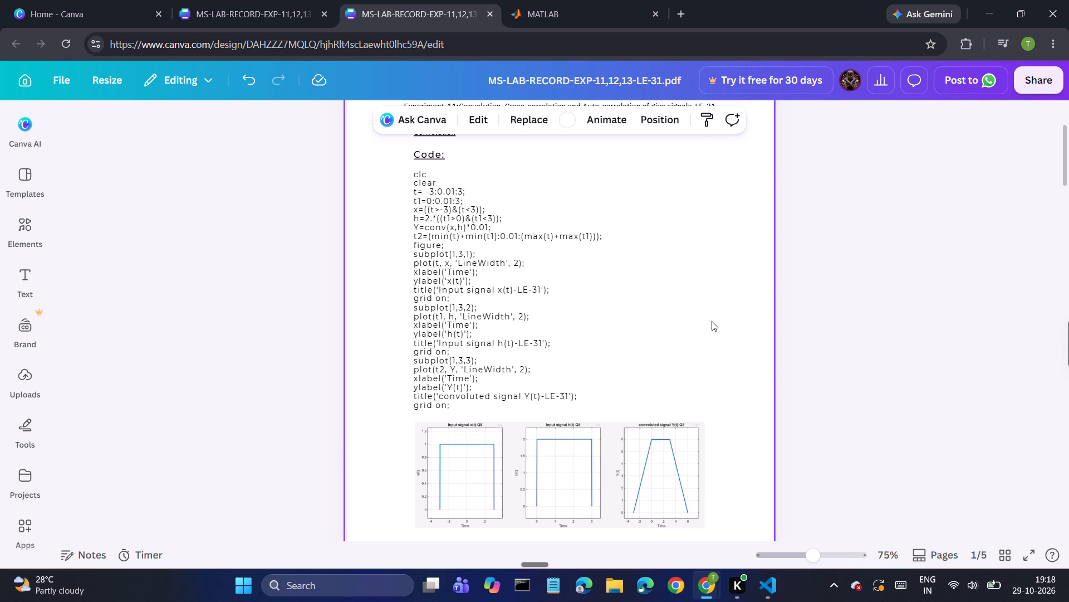
pyautogui.moveTo(635, 309); pyautogui.dragTo(636, 507)
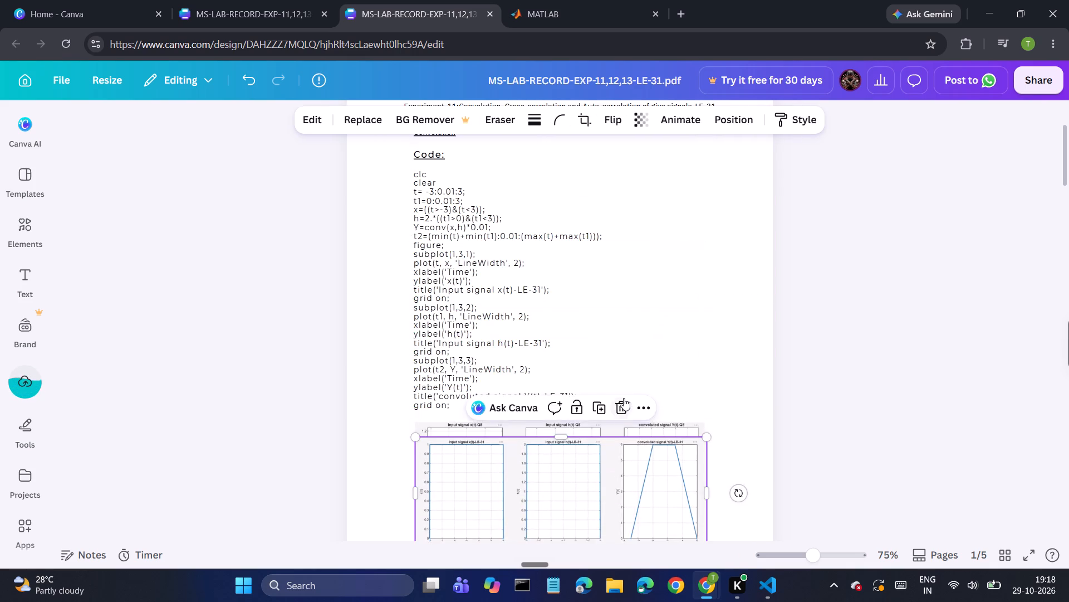
pyautogui.scroll(-2, 624, 398)
pyautogui.moveTo(607, 377); pyautogui.dragTo(605, 363)
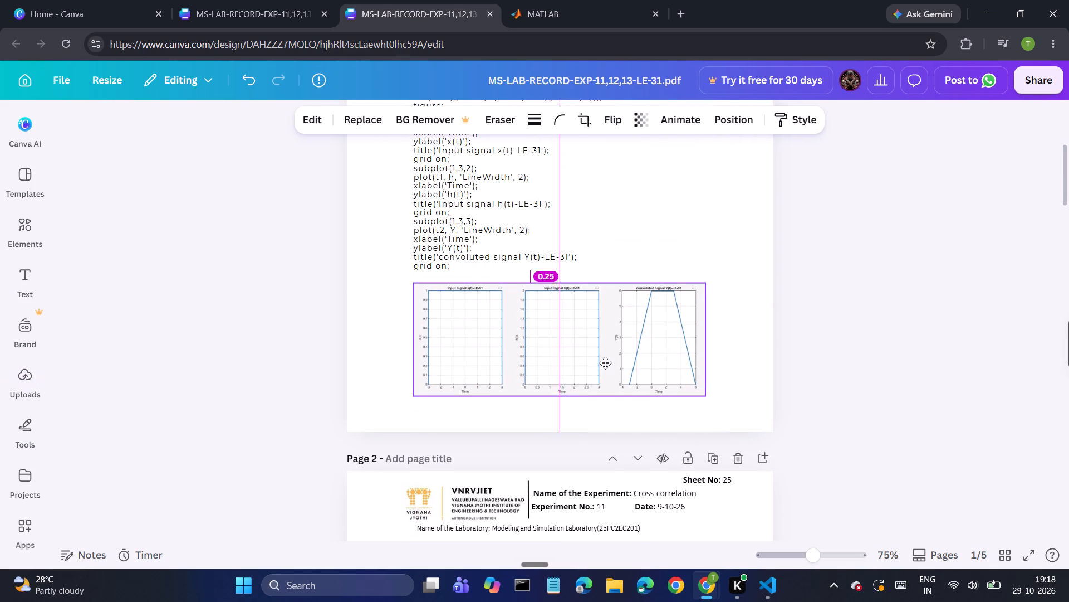
pyautogui.moveTo(605, 363); pyautogui.dragTo(605, 357)
# Shrink the pasted convolution plots slightly and centre them over the old plot image.
pyautogui.moveTo(704, 391); pyautogui.dragTo(703, 388)
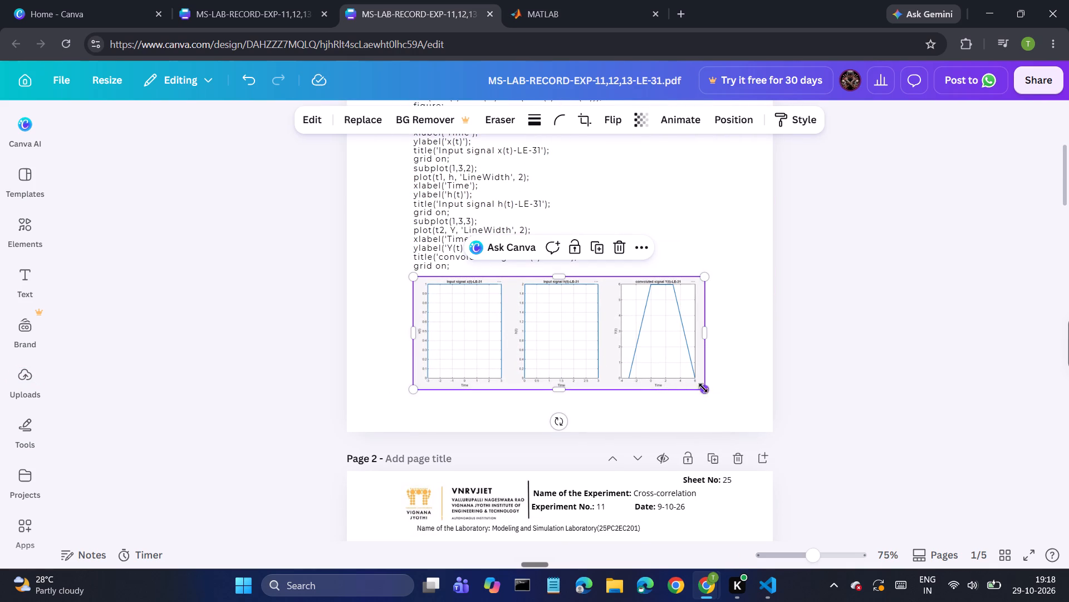
pyautogui.moveTo(703, 388); pyautogui.dragTo(697, 381)
pyautogui.moveTo(621, 344); pyautogui.dragTo(638, 347)
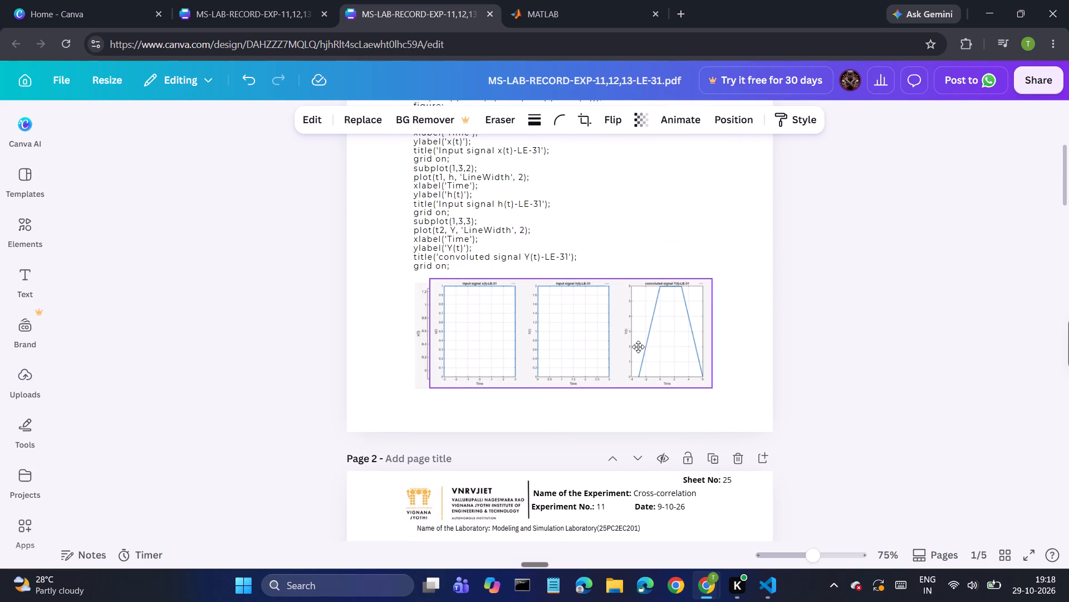
pyautogui.moveTo(638, 347); pyautogui.dragTo(627, 347)
pyautogui.click(791, 319)
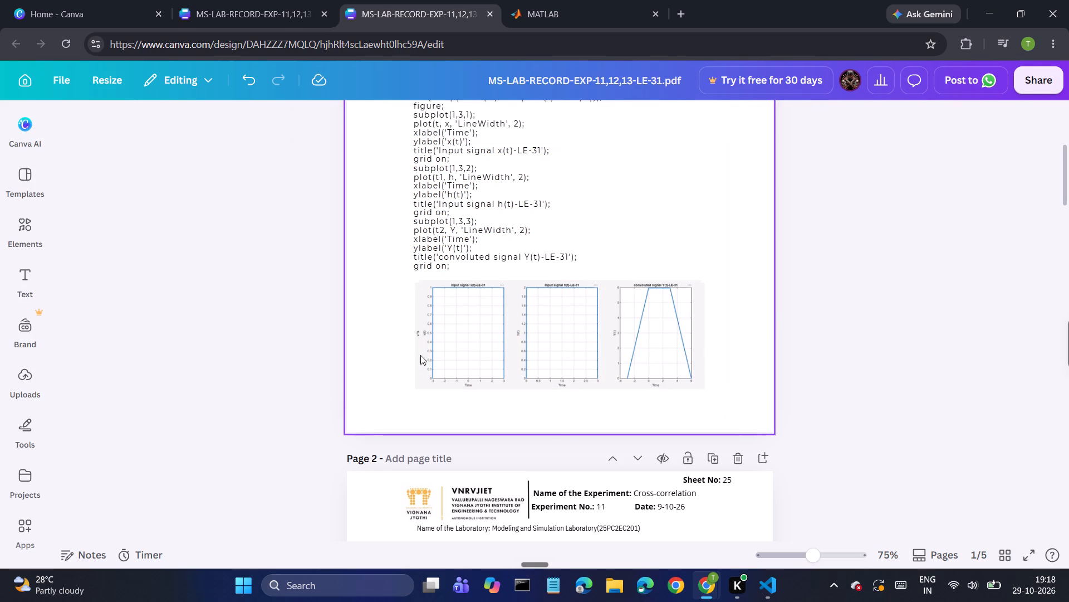
# Delete the old convolution plot image behind the pasted one on page 1.
pyautogui.click(415, 352)
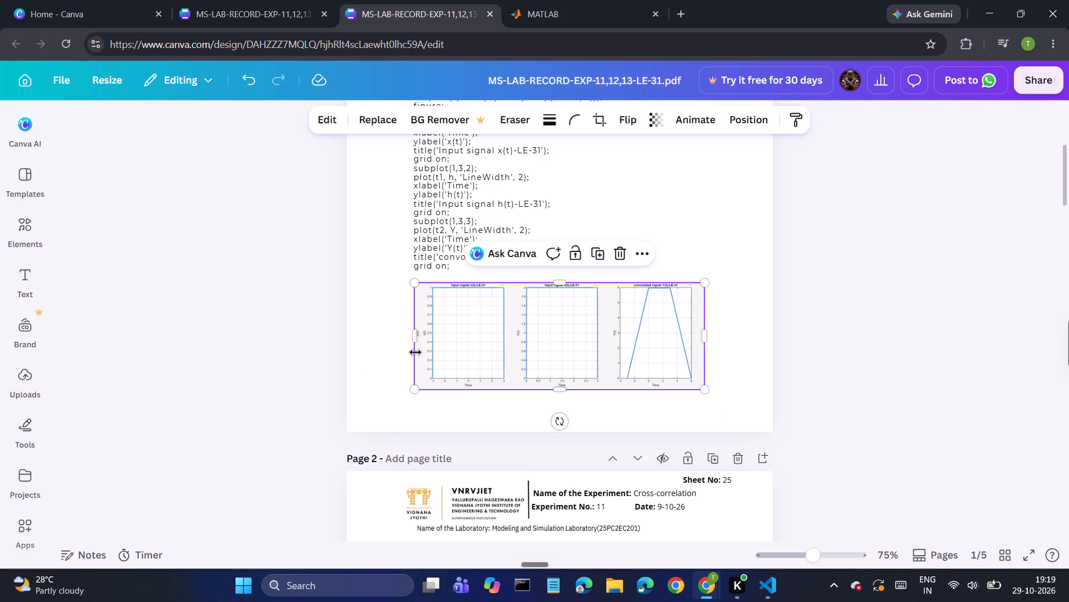
pyautogui.press('Delete')
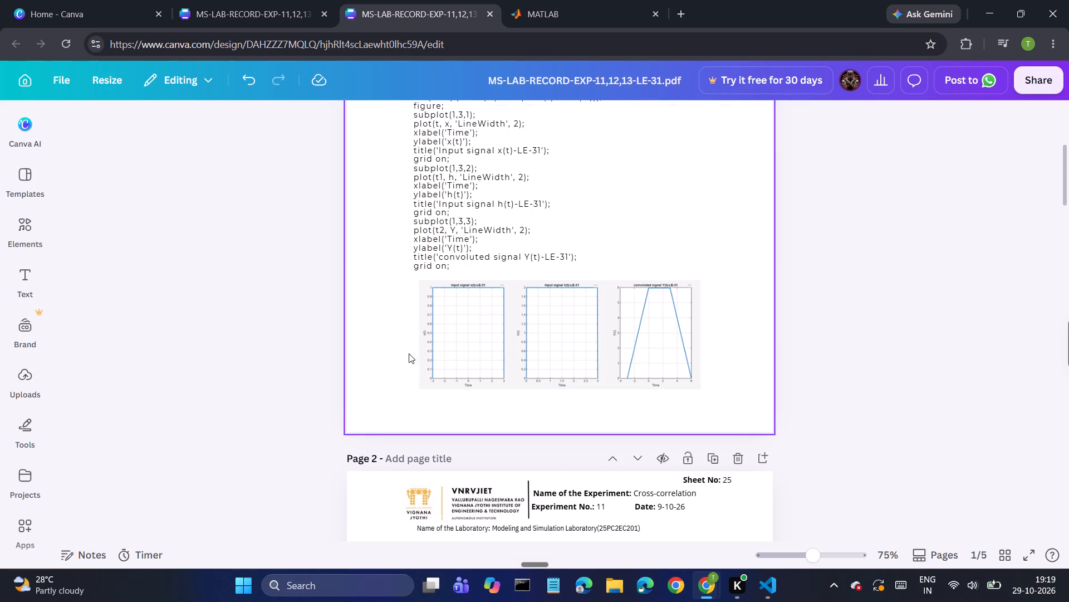
# Copy the double-line border frame from the auto-correlation page and paste it onto page 1, the Convolution page.
pyautogui.scroll(4, 408, 346)
pyautogui.scroll(-10, 386, 334)
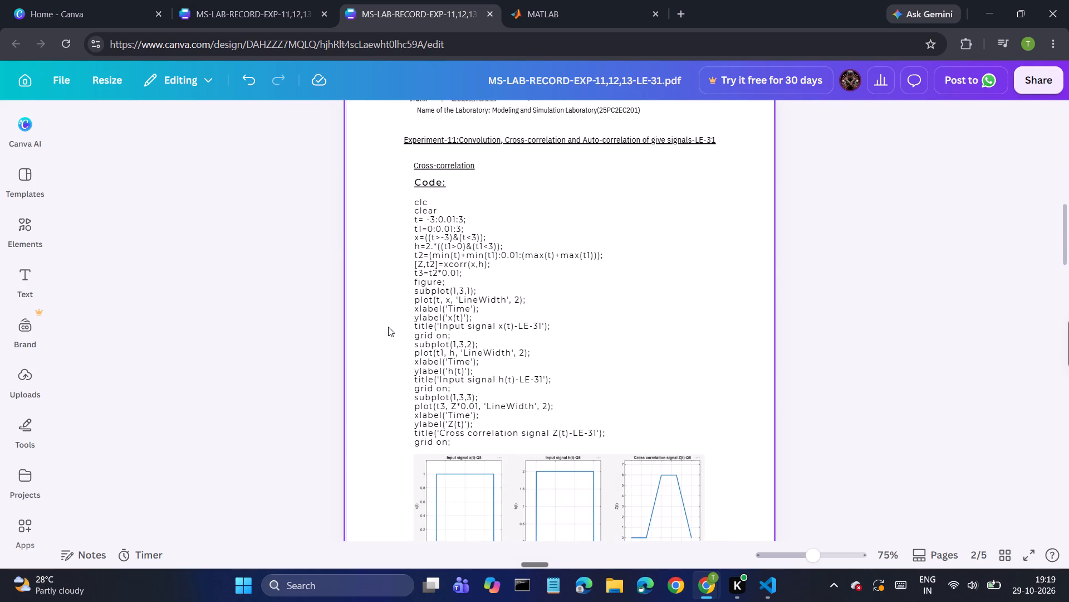
pyautogui.scroll(-9, 472, 311)
pyautogui.click(627, 321)
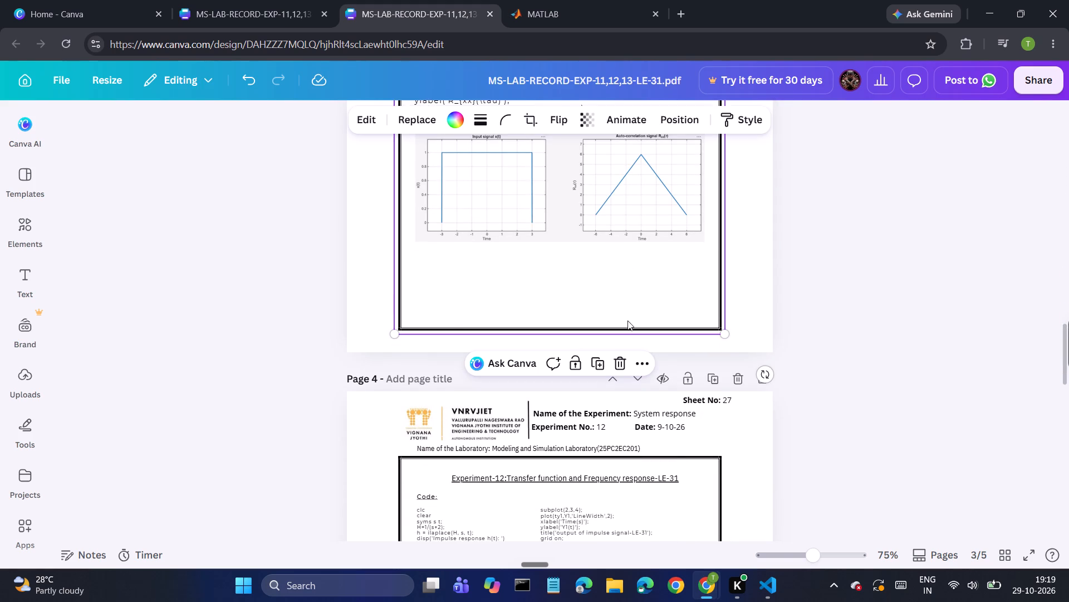
pyautogui.hotkey('ctrl', 'c')
pyautogui.scroll(20, 624, 322)
pyautogui.scroll(6, 624, 322)
pyautogui.click(682, 308)
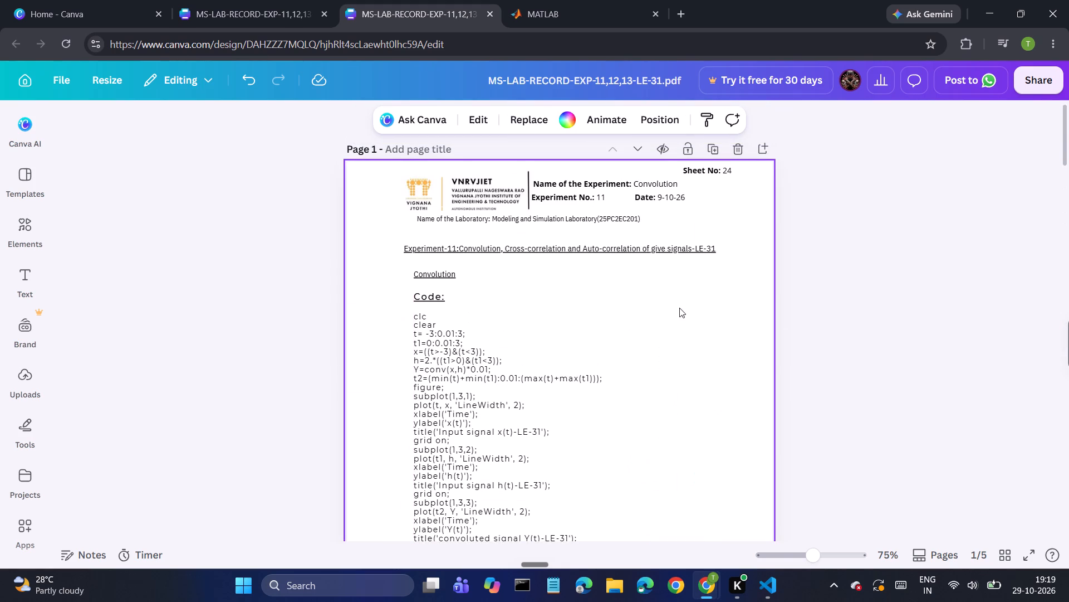
pyautogui.hotkey('ctrl', 'v')
# Return to MATLAB, close Figure 1, and open the cross_corr.m script from MATLAB Drive.
pyautogui.scroll(-10, 661, 311)
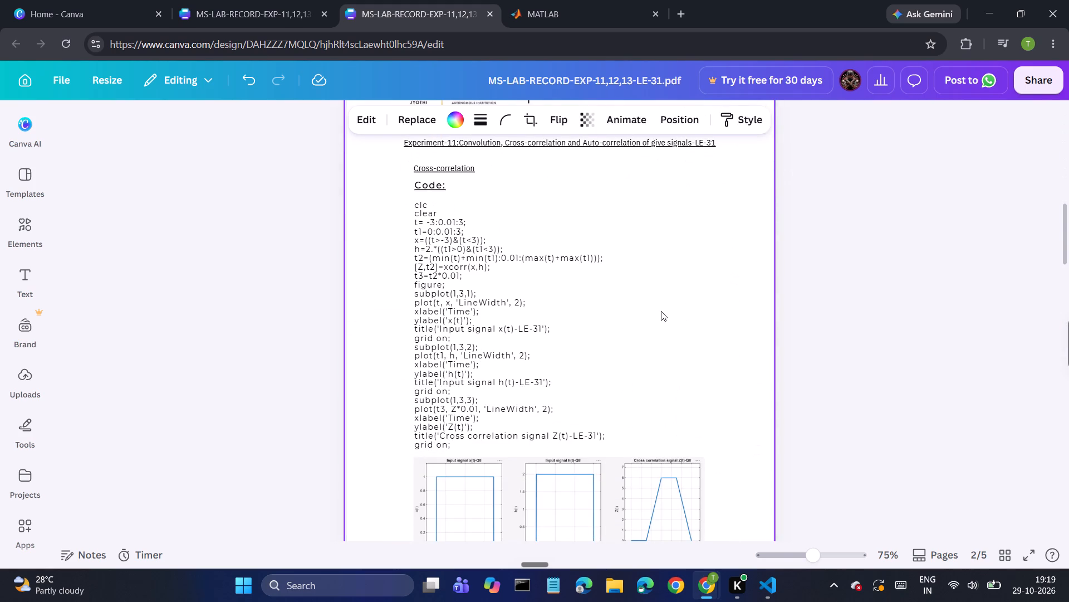
pyautogui.click(549, 0)
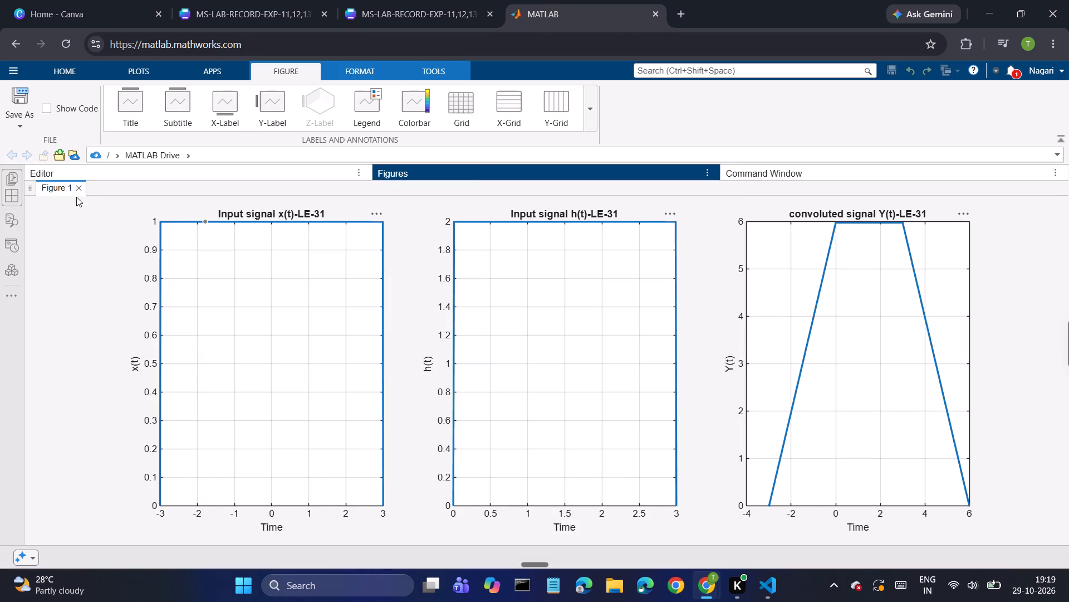
pyautogui.click(79, 185)
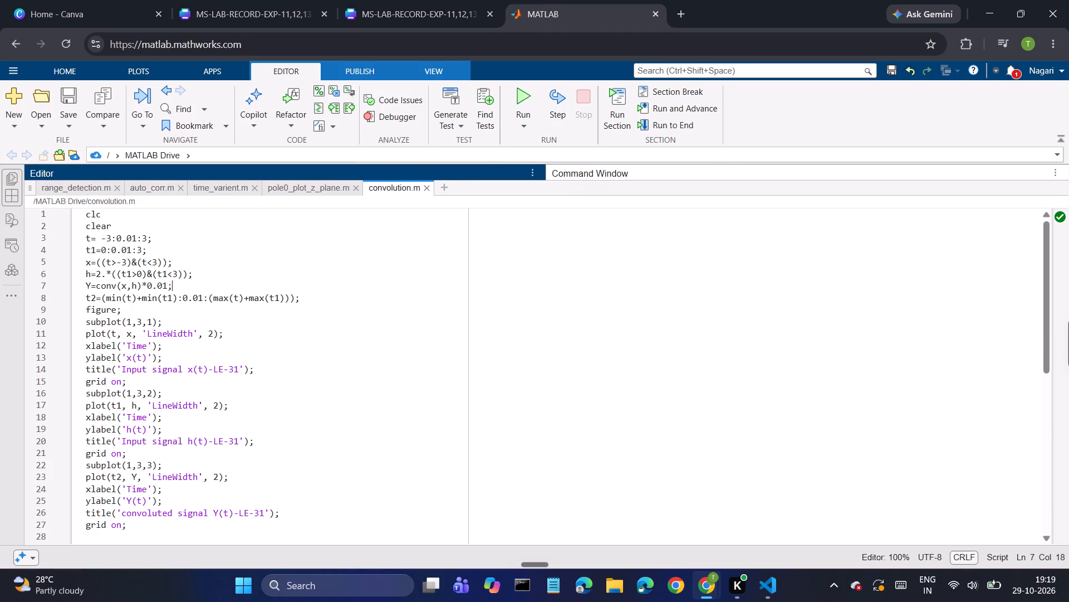
pyautogui.click(12, 176)
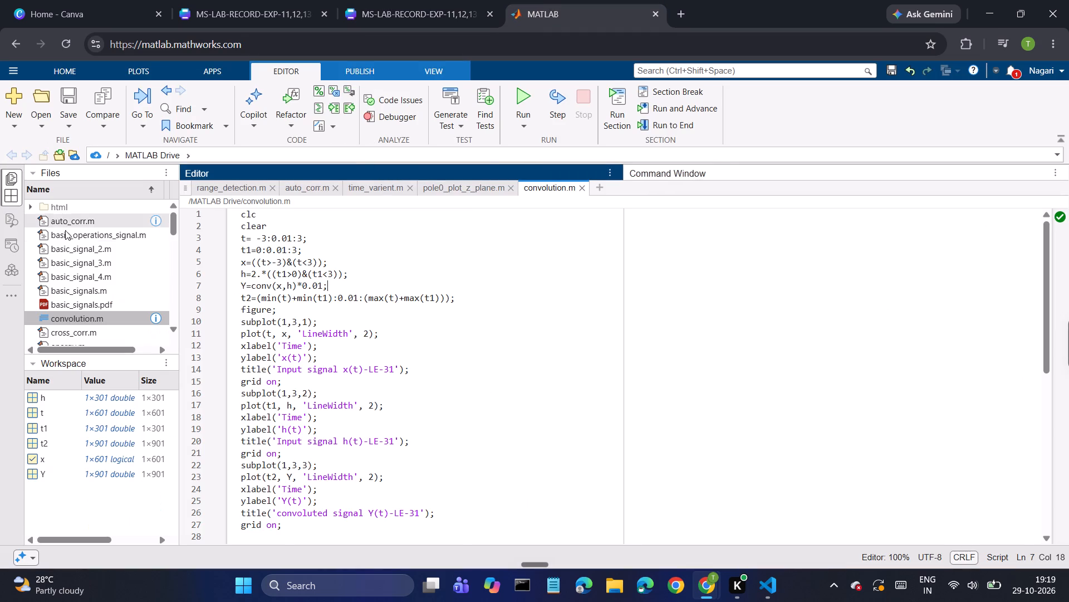
pyautogui.scroll(-1, 61, 264)
pyautogui.doubleClick(73, 263)
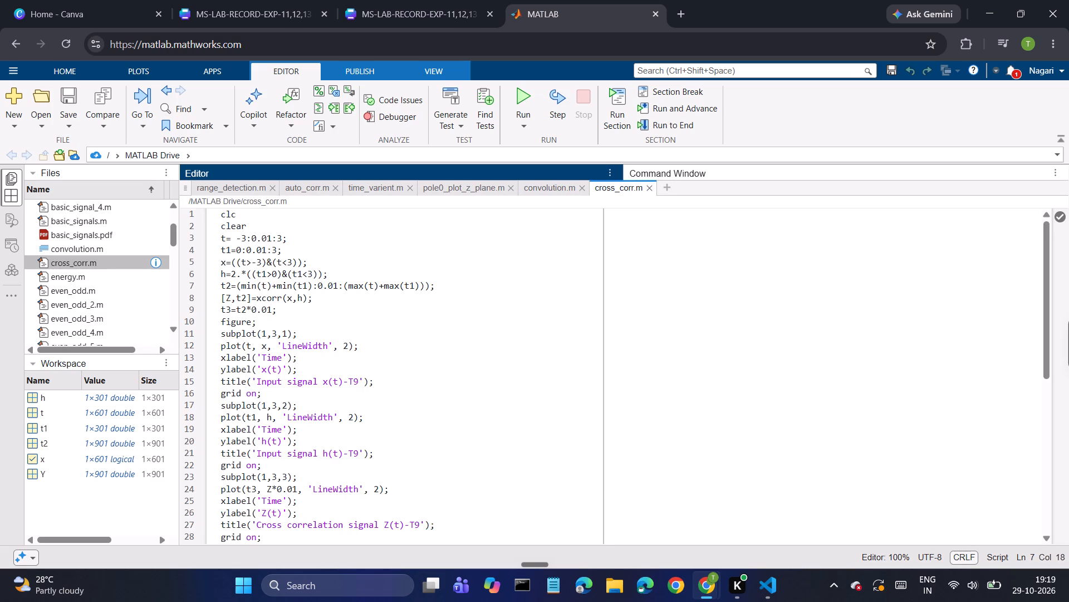
# Replace every occurrence of T9 with LE-31 in the cross_corr.m script.
pyautogui.hotkey('ctrl', 'f')
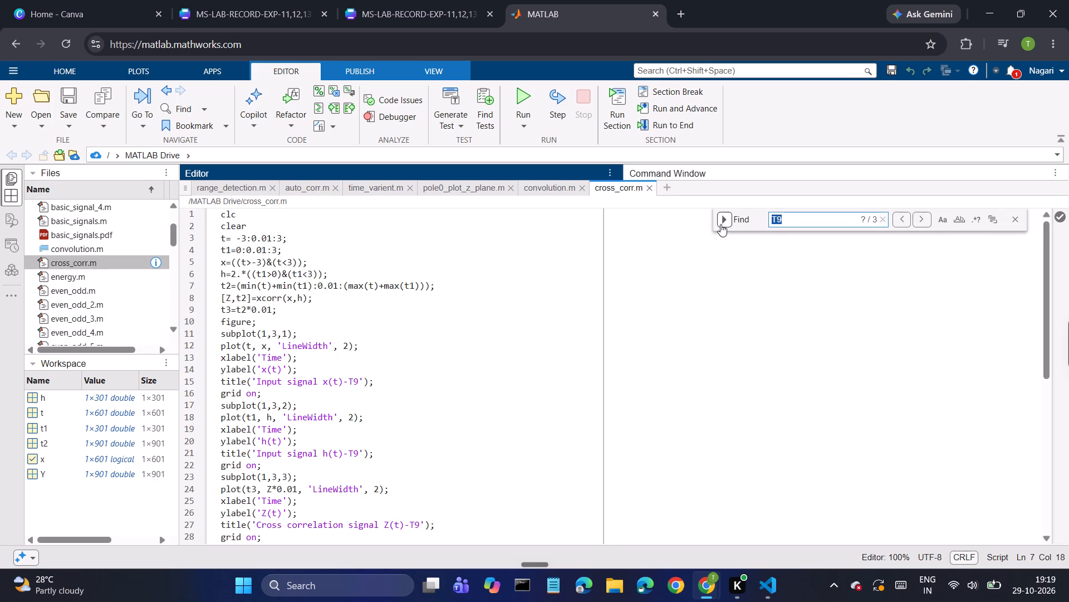
pyautogui.click(720, 224)
pyautogui.click(976, 238)
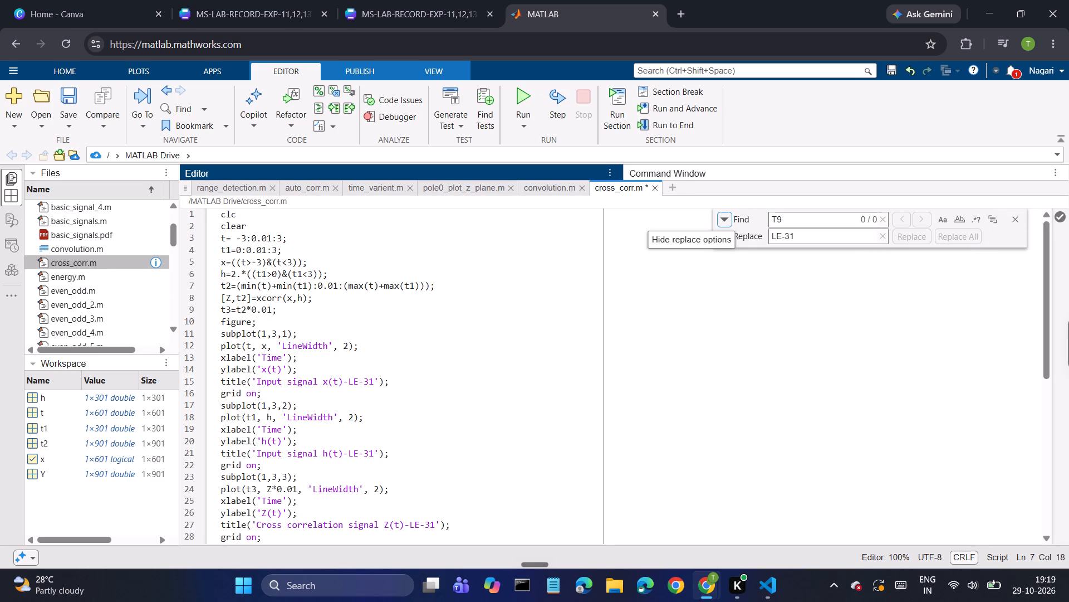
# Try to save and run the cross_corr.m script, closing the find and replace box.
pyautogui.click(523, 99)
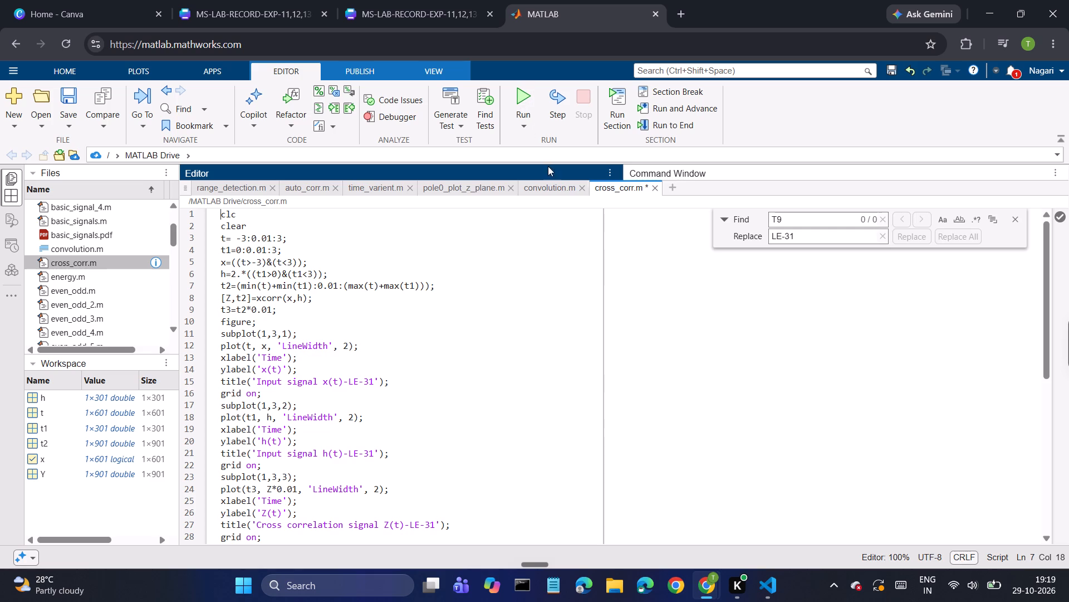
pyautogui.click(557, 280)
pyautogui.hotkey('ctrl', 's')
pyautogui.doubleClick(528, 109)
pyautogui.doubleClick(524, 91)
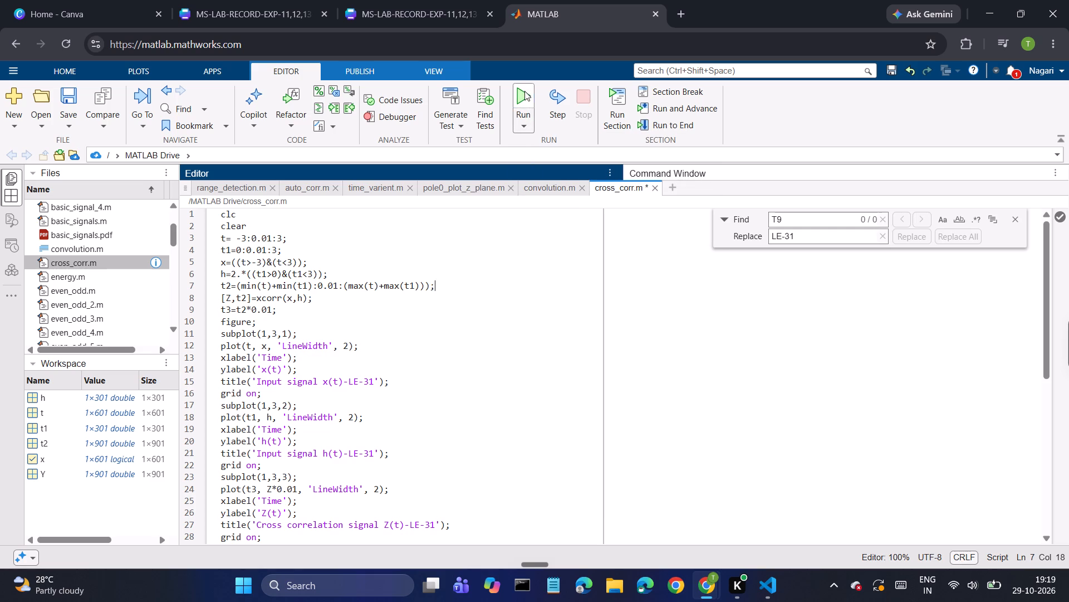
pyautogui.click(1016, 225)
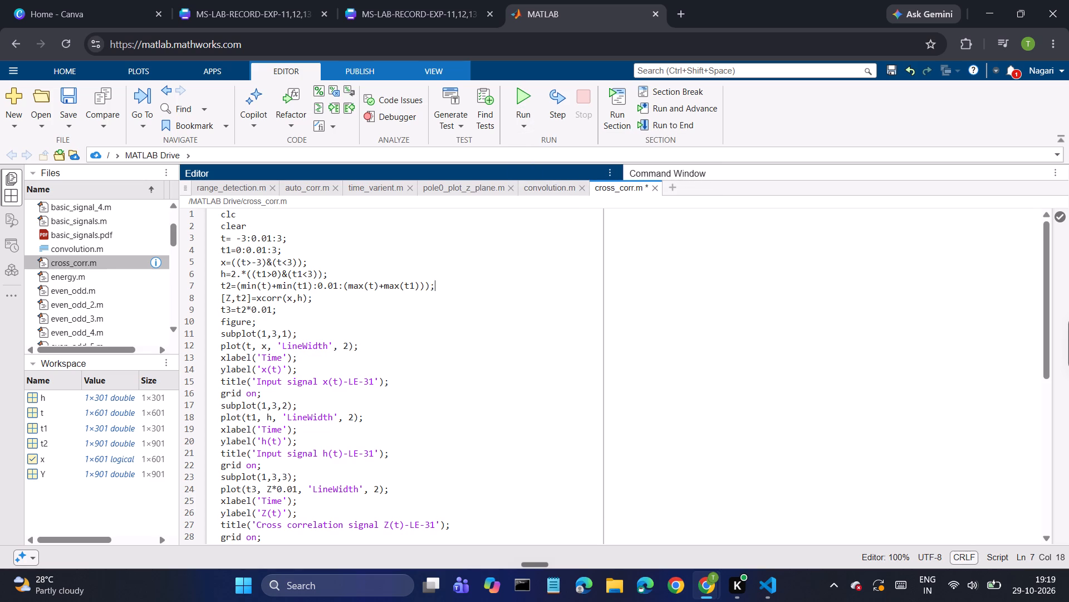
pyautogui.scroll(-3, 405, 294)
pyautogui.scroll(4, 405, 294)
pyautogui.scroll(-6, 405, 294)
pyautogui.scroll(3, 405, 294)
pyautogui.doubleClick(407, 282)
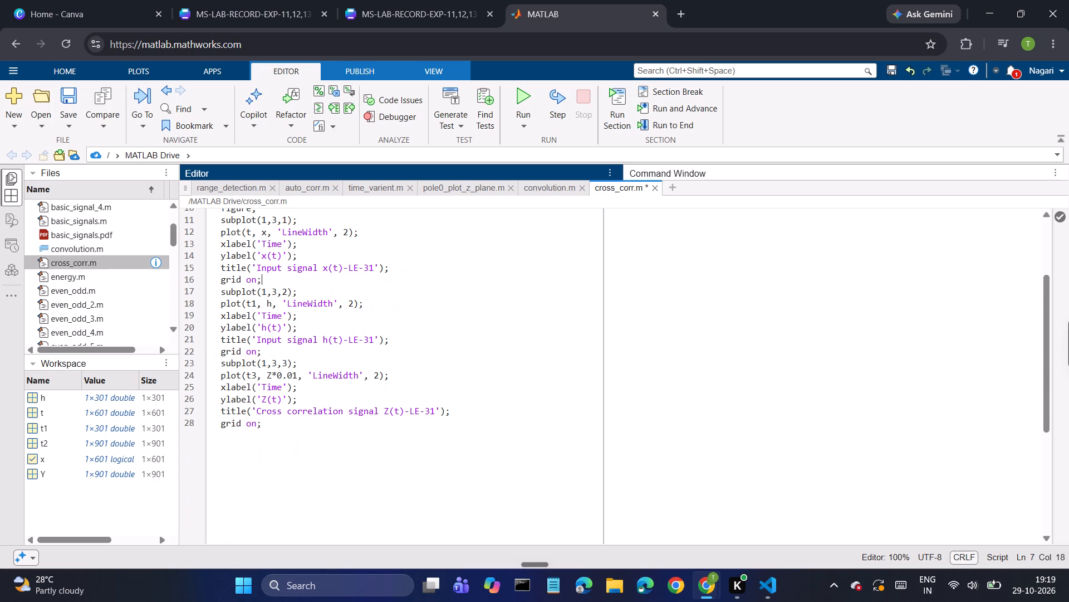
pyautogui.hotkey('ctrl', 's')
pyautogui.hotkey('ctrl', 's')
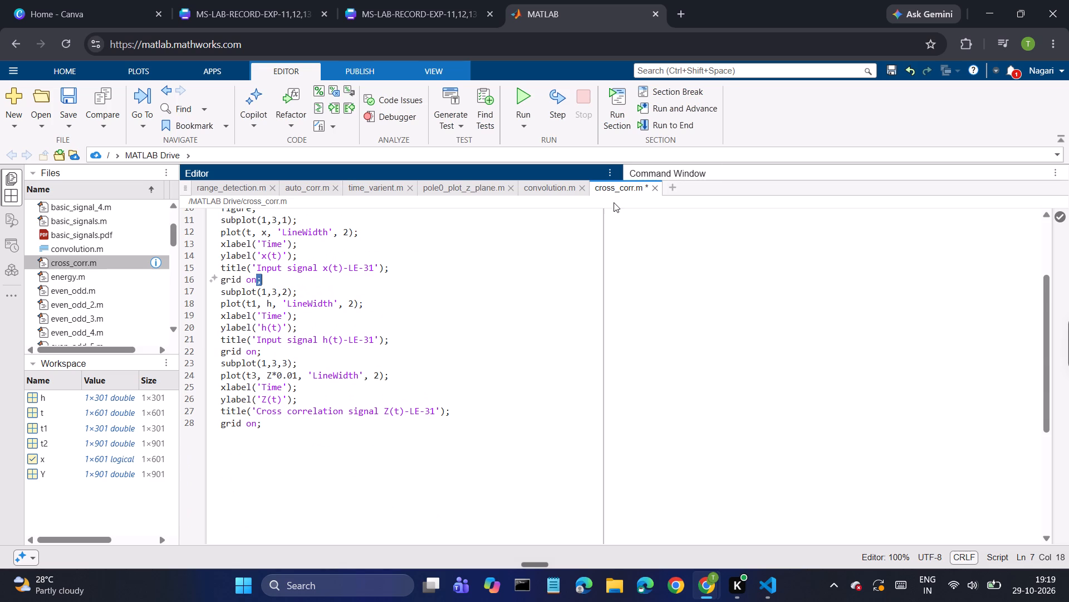
# Close the pole0_plot_z_plane.m, time_varient.m, auto_corr.m and range_detection.m scripts, dismissing the save error.
pyautogui.click(509, 188)
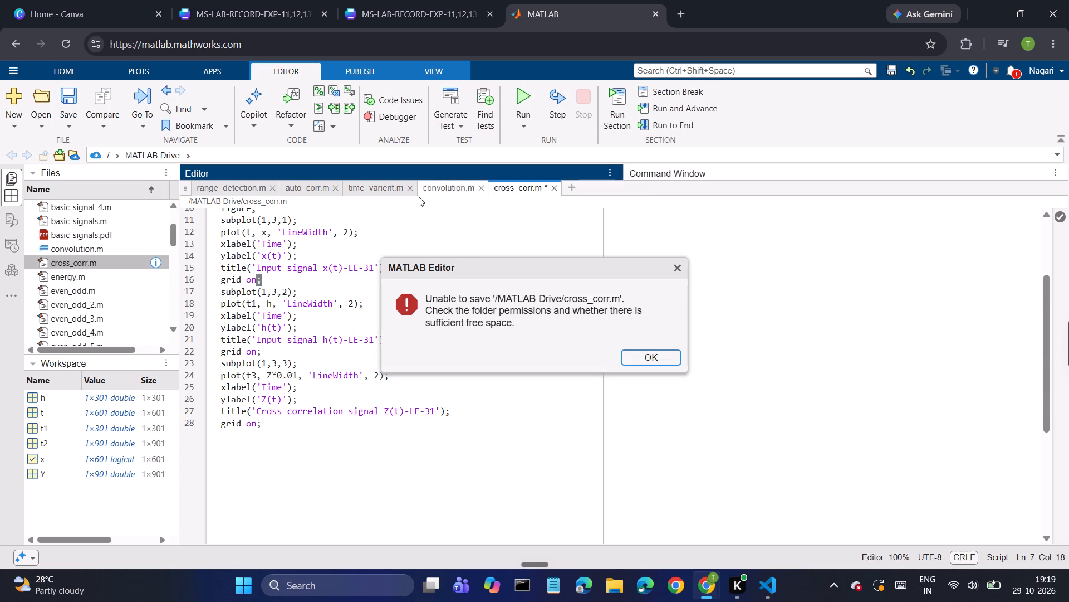
pyautogui.click(643, 358)
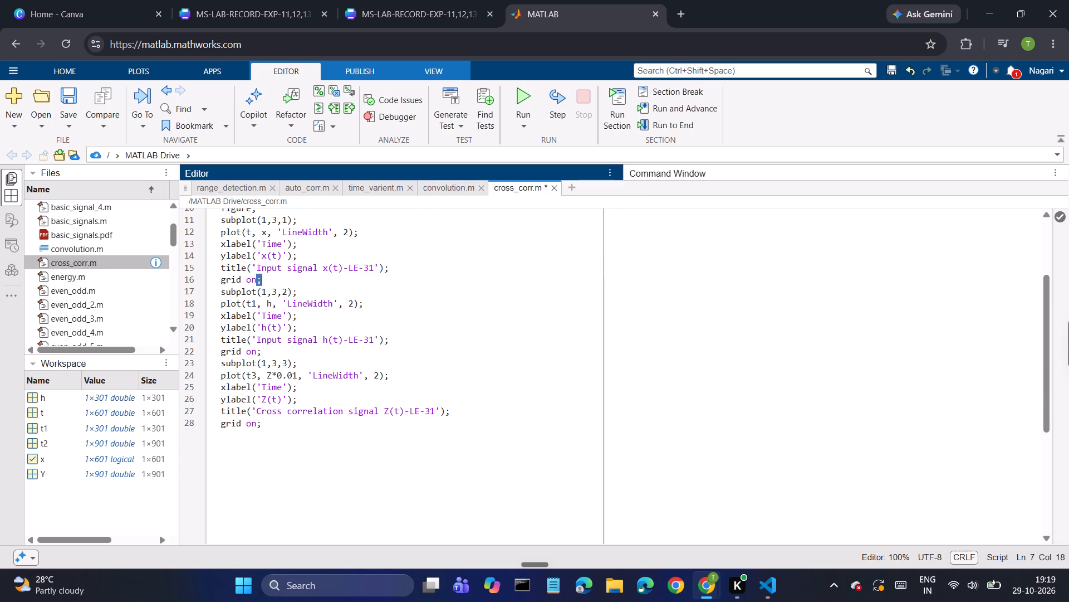
pyautogui.click(410, 190)
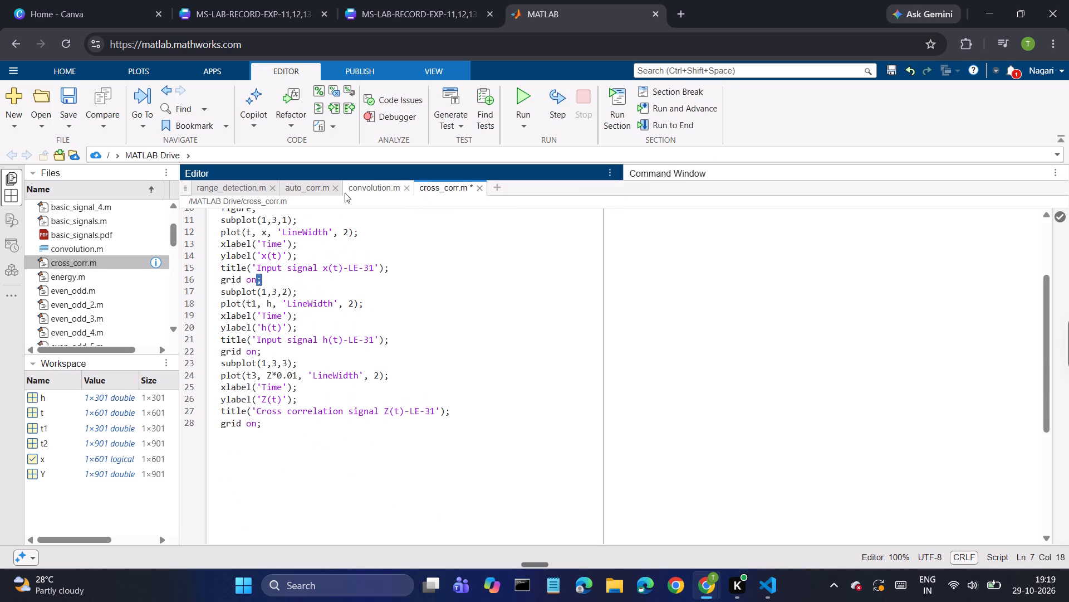
pyautogui.click(336, 190)
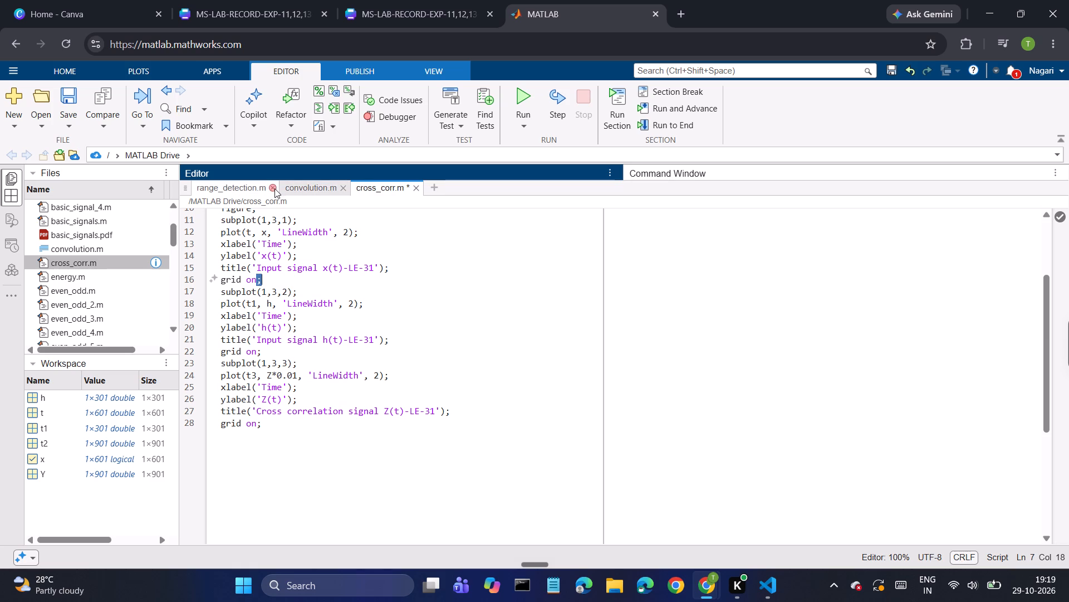
pyautogui.click(274, 188)
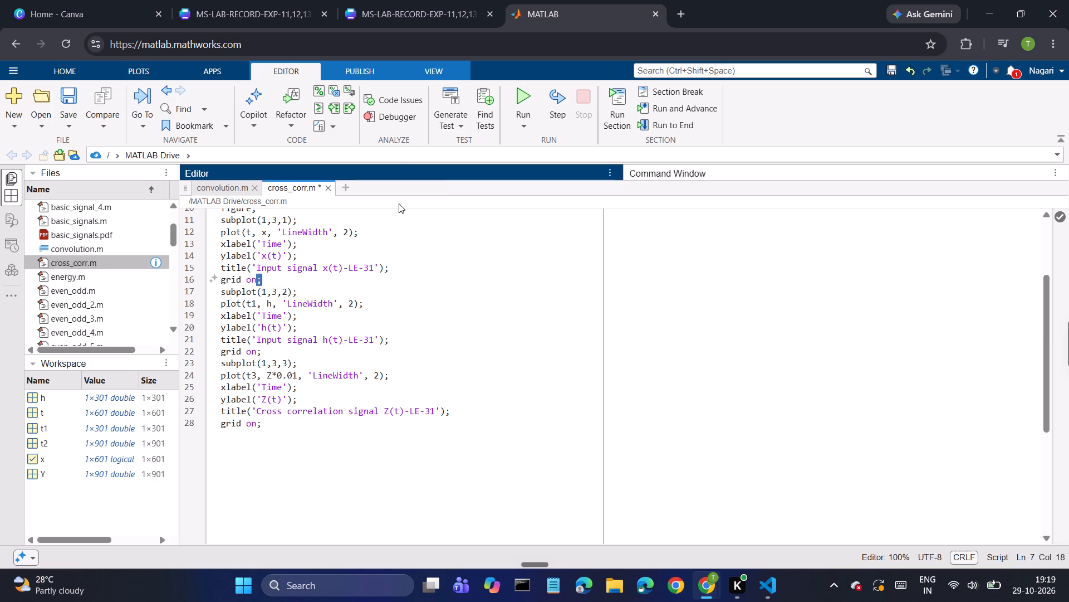
# Save and run the cross_corr.m script, and move the Figures group between the Editor and the Command Window.
pyautogui.hotkey('ctrl', 's')
pyautogui.click(527, 96)
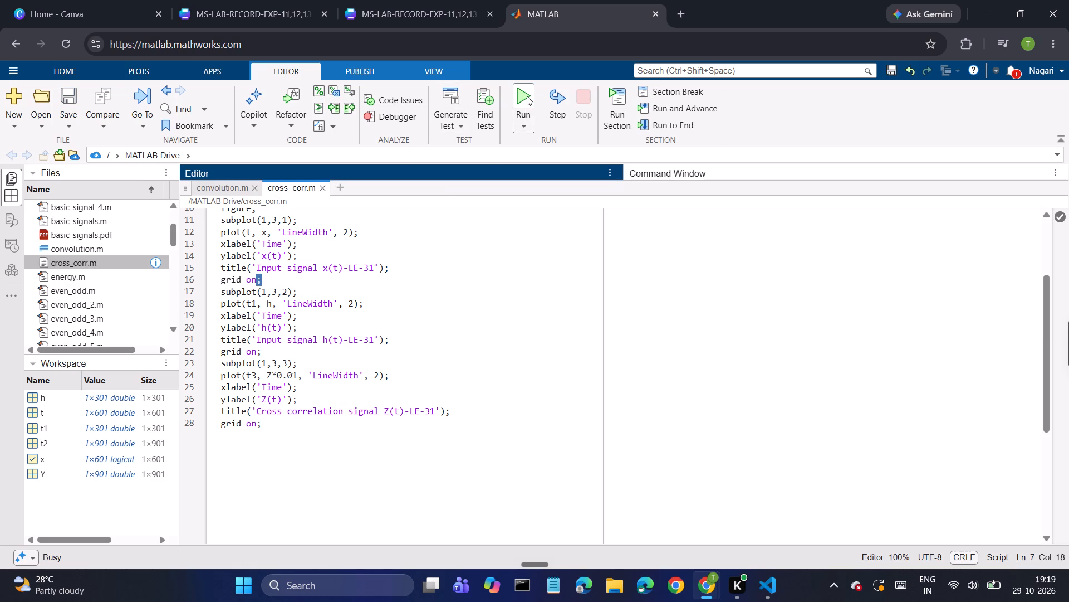
pyautogui.click(388, 279)
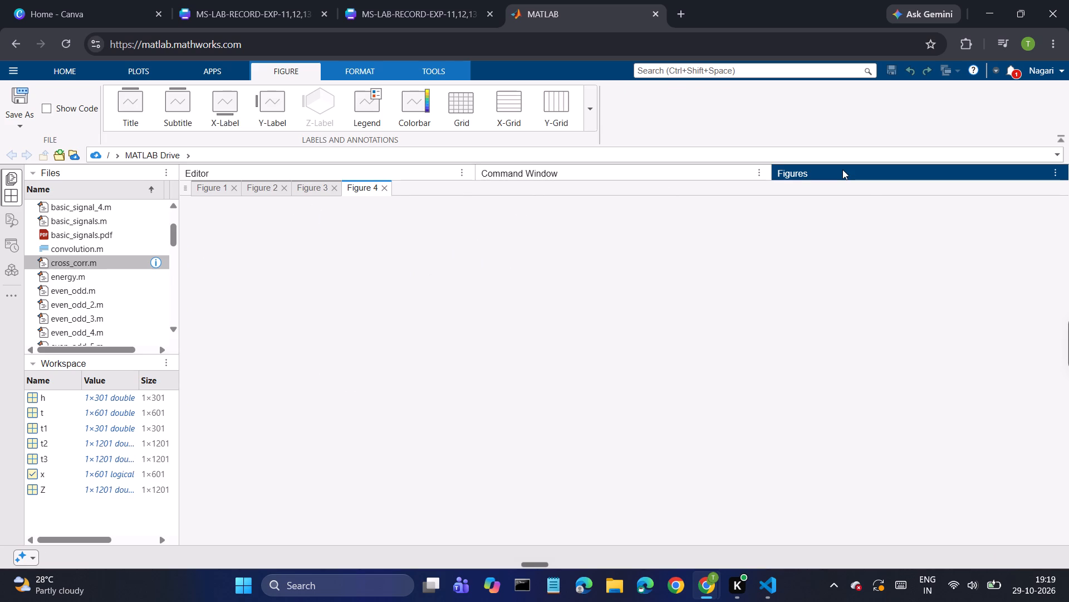
pyautogui.moveTo(842, 169); pyautogui.dragTo(608, 176)
# Examine Figures 1 and 2, and compare with the cross-correlation code and plots on page 2 of the Canva LE-31 record.
pyautogui.click(203, 186)
pyautogui.click(249, 185)
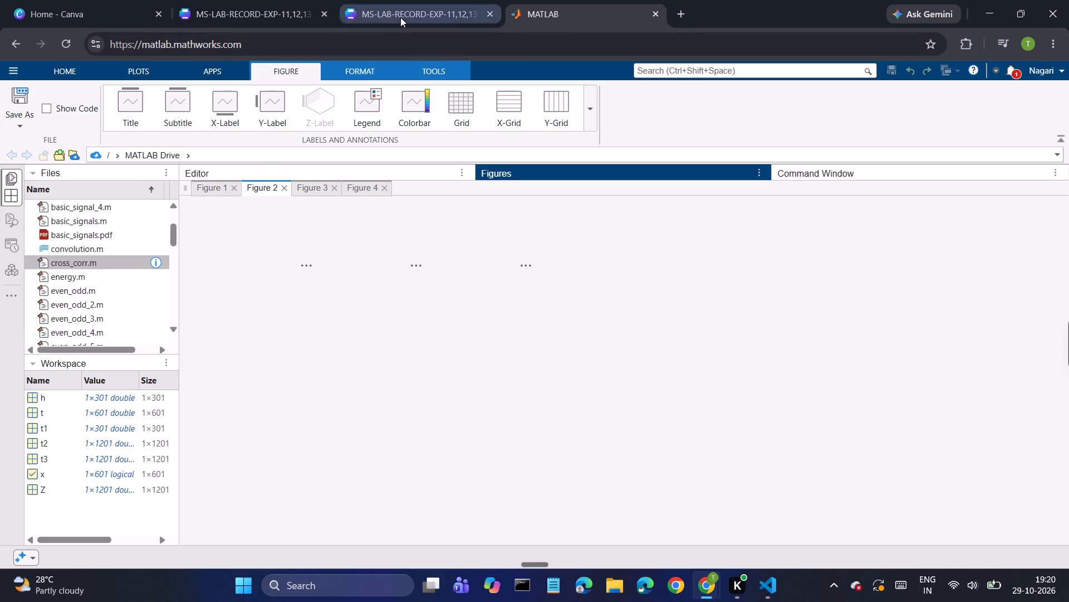
pyautogui.click(400, 17)
pyautogui.scroll(-3, 430, 234)
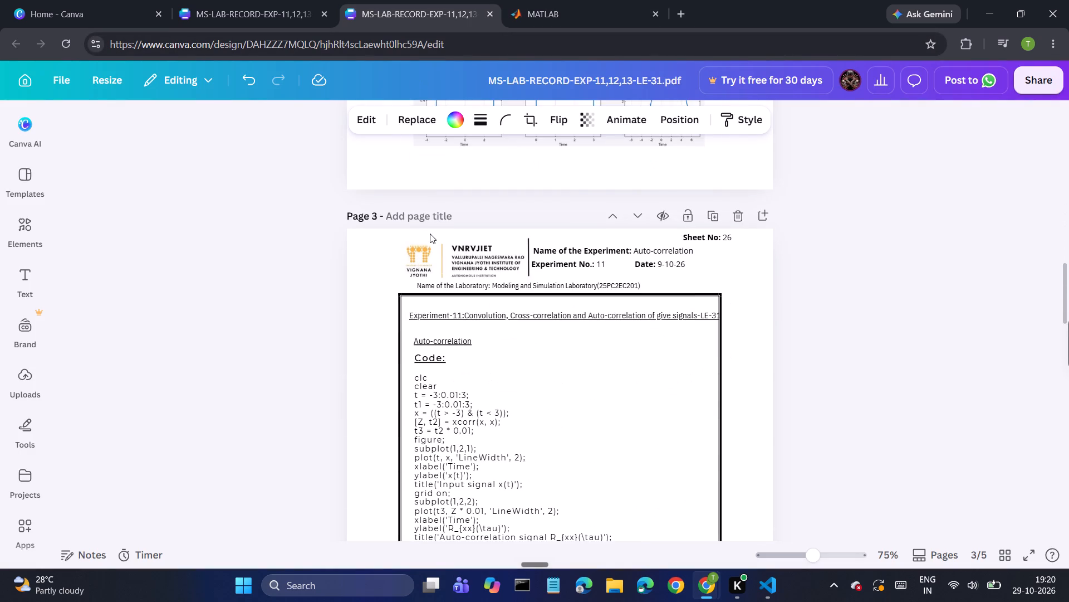
pyautogui.scroll(4, 430, 234)
pyautogui.scroll(-6, 430, 234)
pyautogui.scroll(7, 430, 234)
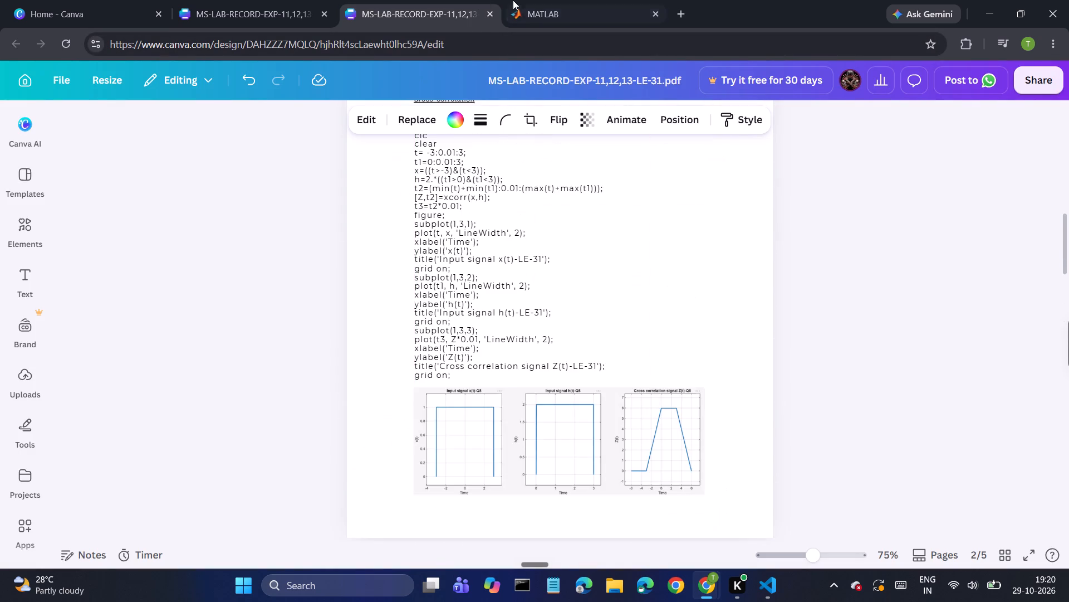
pyautogui.click(534, 0)
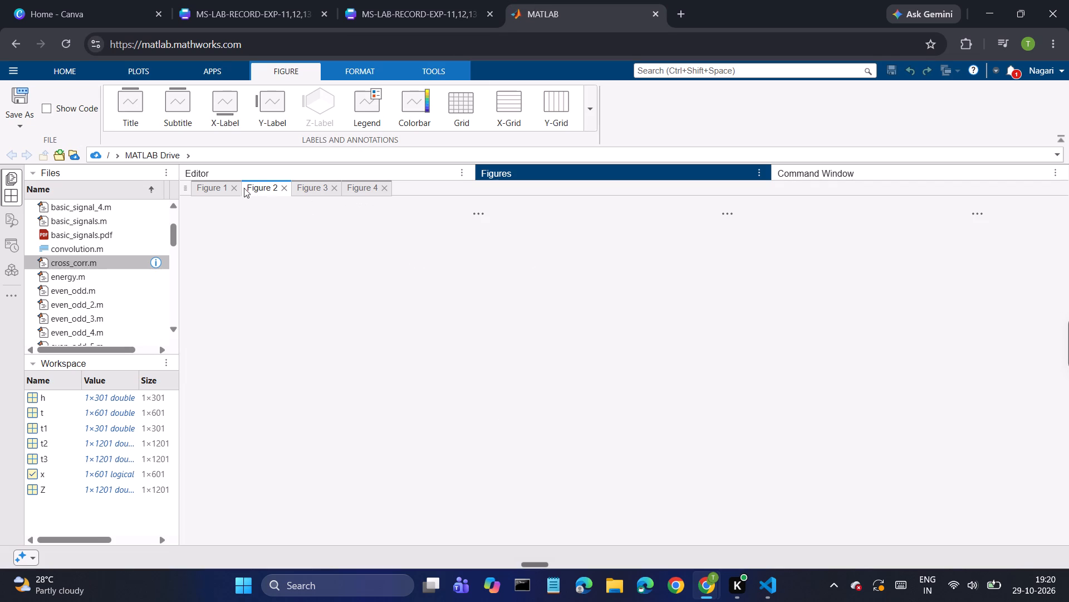
# Close Figures 1 to 4 in MATLAB to return to the cross_corr.m script.
pyautogui.click(215, 188)
pyautogui.click(235, 185)
pyautogui.tripleClick(235, 185)
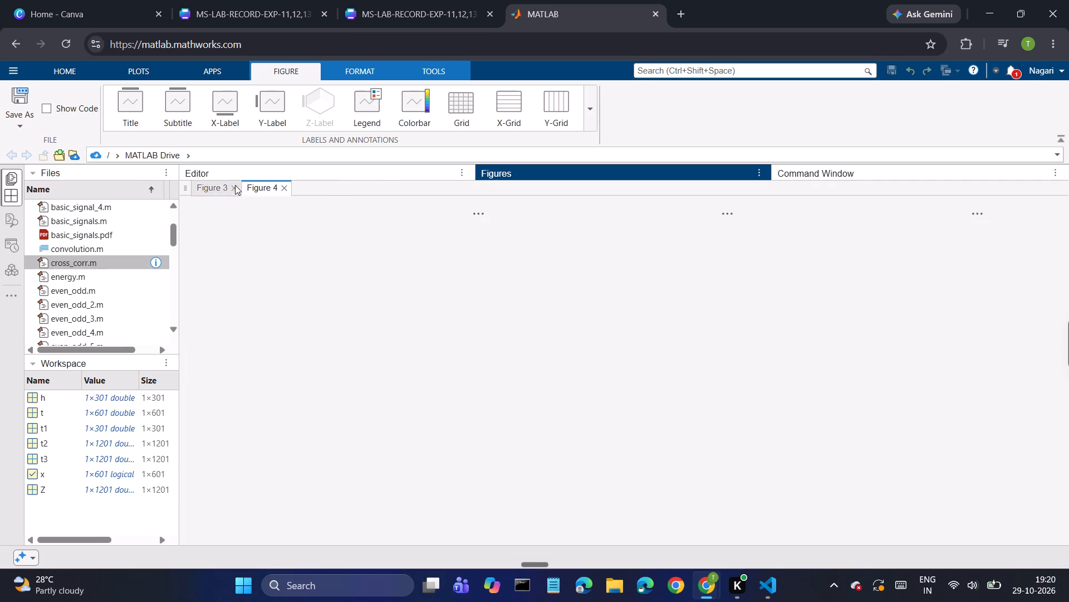
pyautogui.click(235, 185)
pyautogui.click(278, 185)
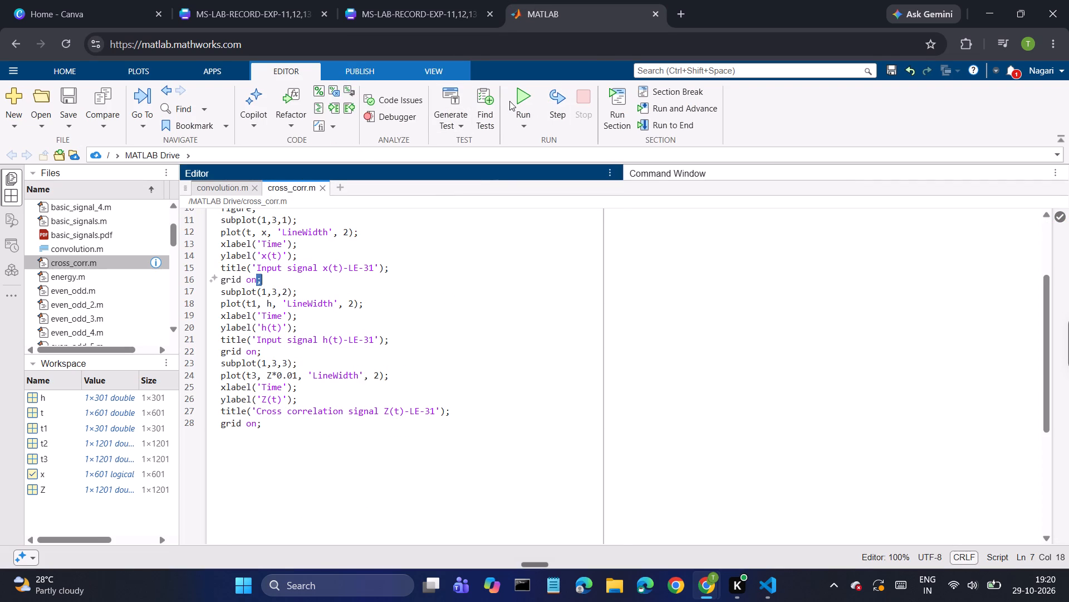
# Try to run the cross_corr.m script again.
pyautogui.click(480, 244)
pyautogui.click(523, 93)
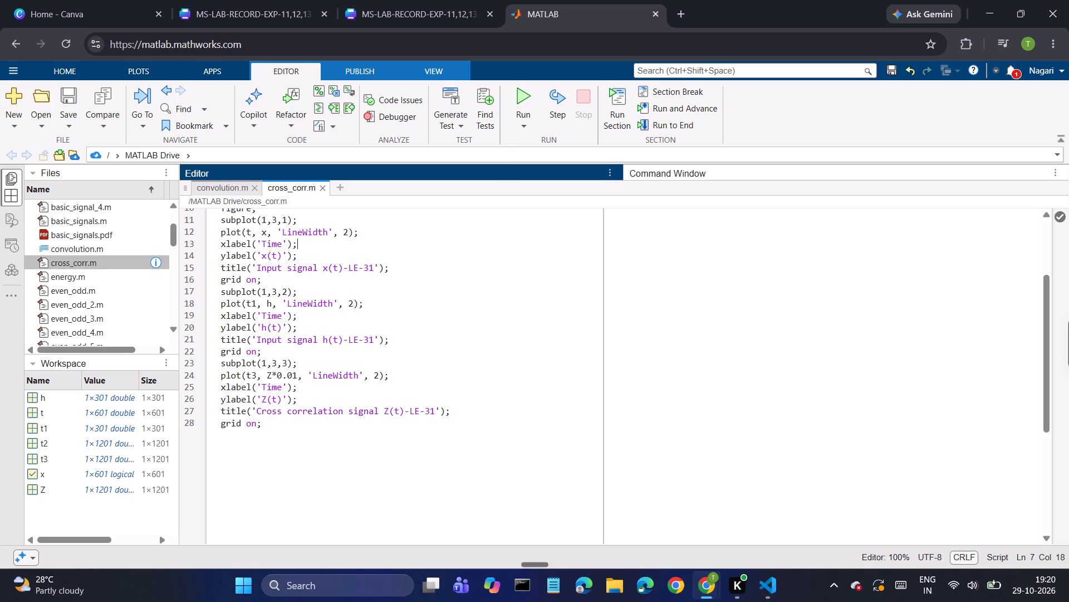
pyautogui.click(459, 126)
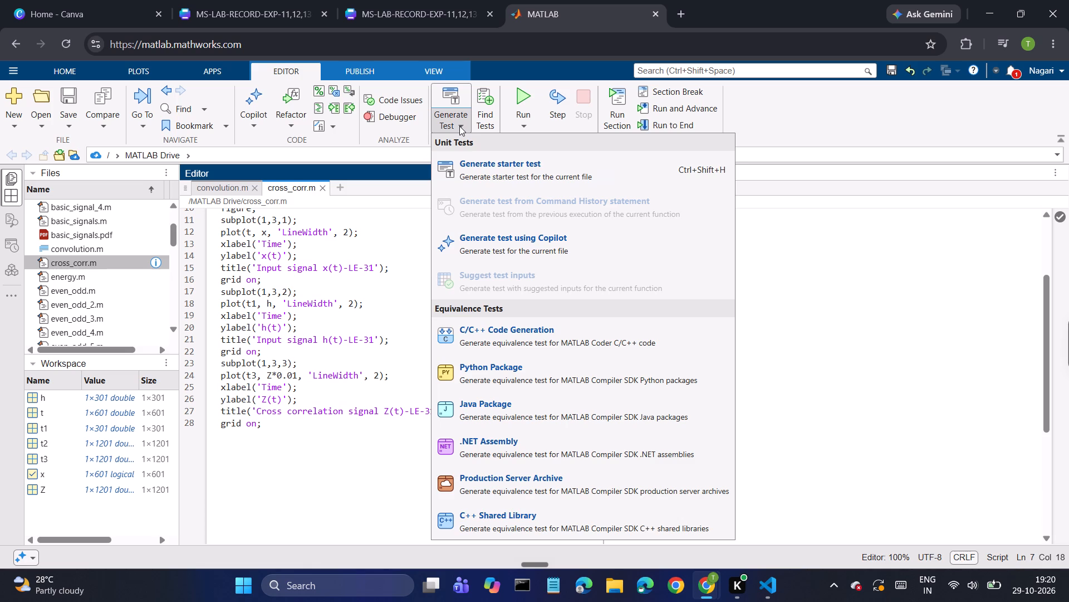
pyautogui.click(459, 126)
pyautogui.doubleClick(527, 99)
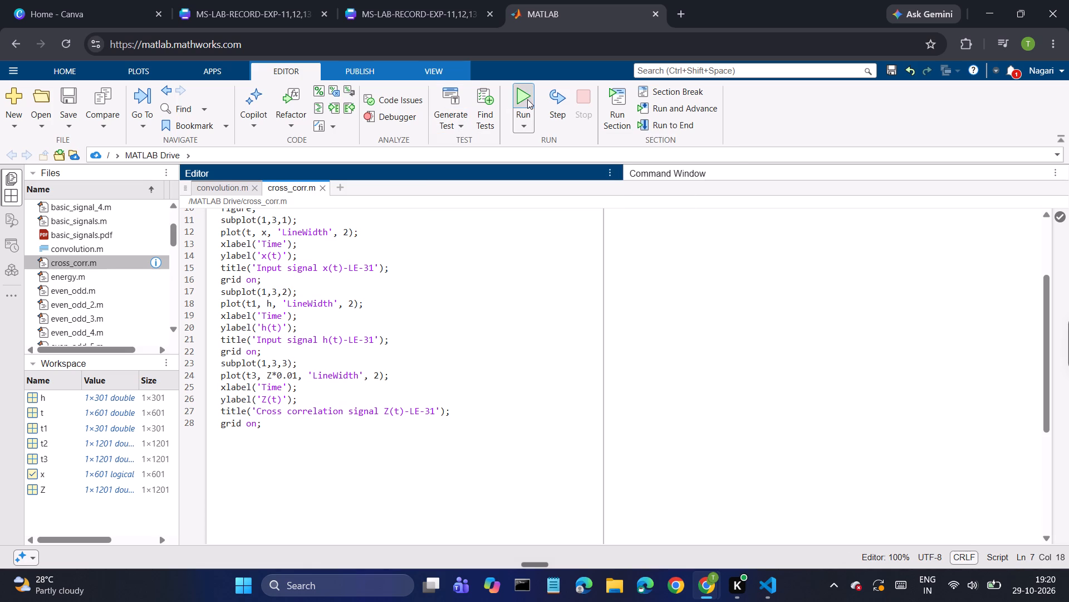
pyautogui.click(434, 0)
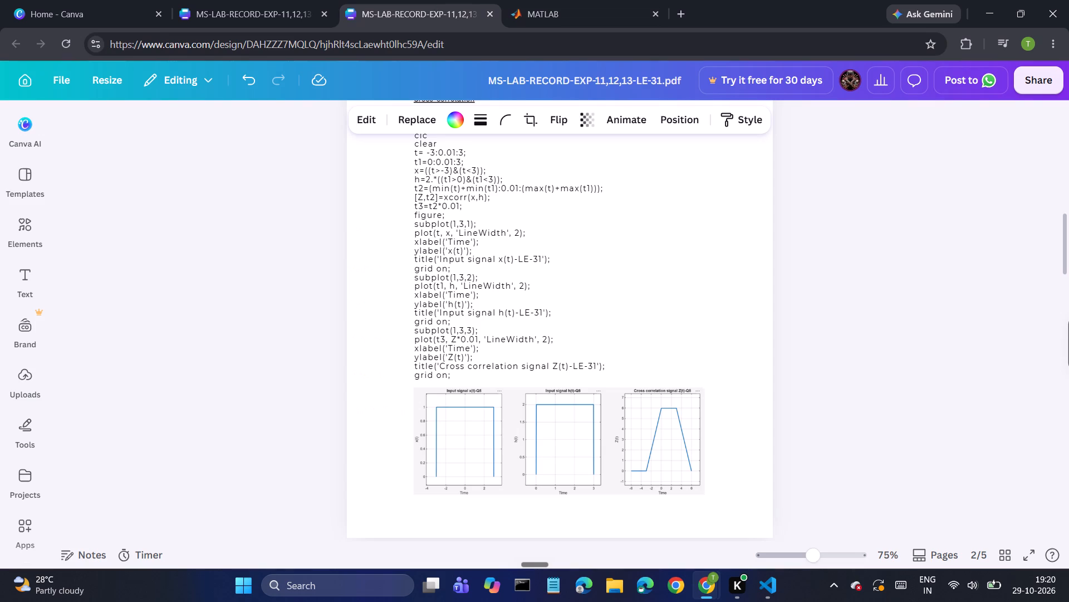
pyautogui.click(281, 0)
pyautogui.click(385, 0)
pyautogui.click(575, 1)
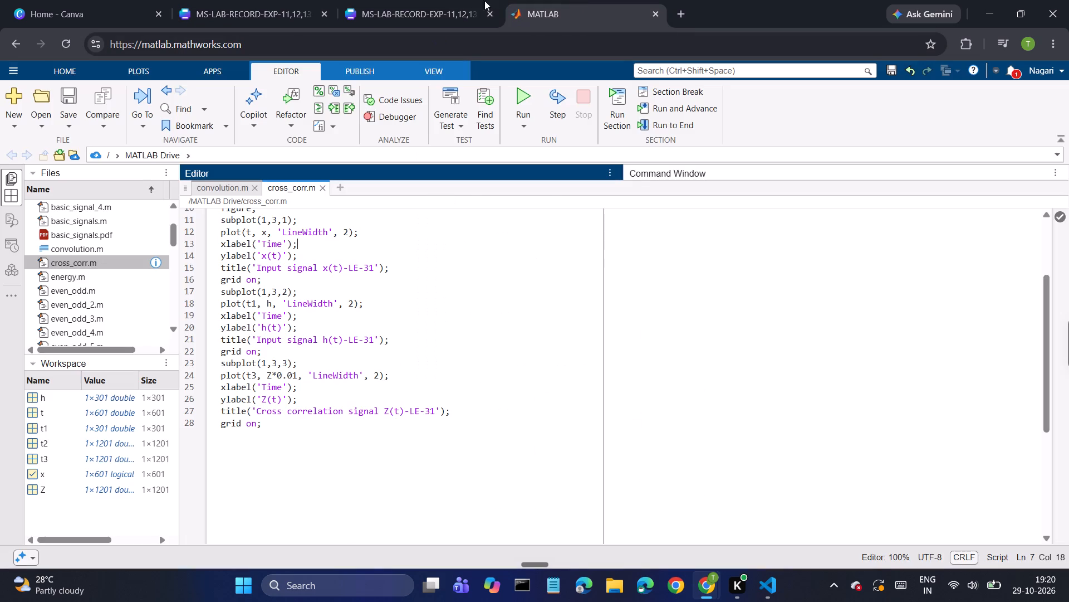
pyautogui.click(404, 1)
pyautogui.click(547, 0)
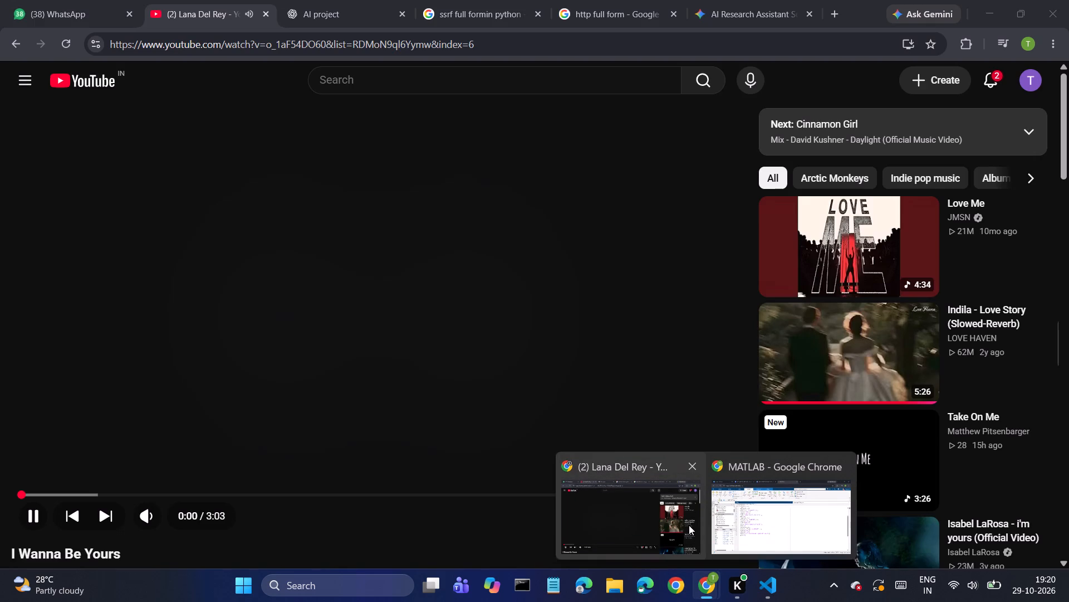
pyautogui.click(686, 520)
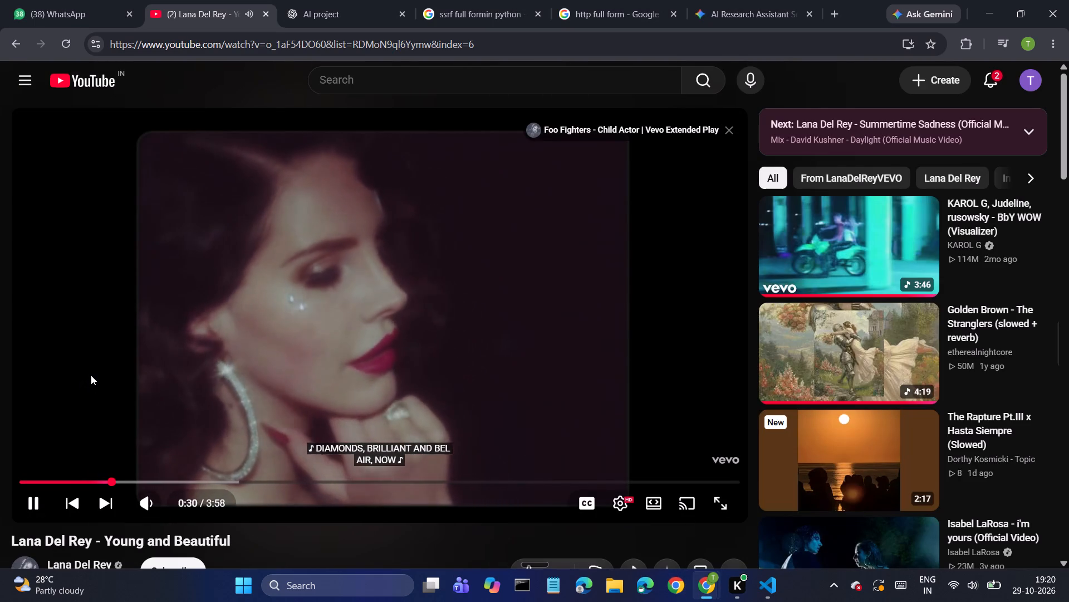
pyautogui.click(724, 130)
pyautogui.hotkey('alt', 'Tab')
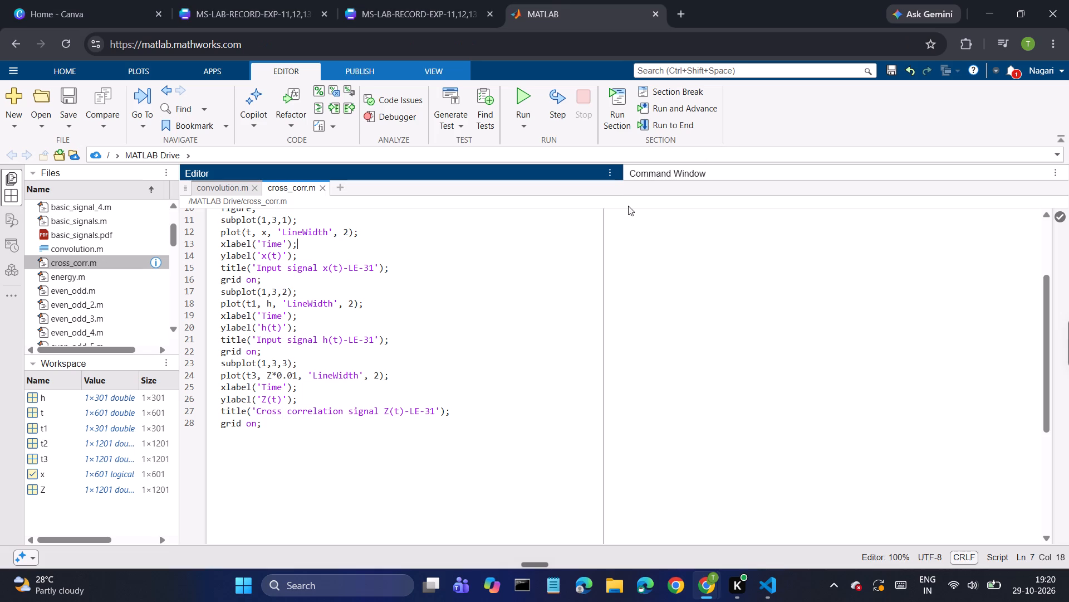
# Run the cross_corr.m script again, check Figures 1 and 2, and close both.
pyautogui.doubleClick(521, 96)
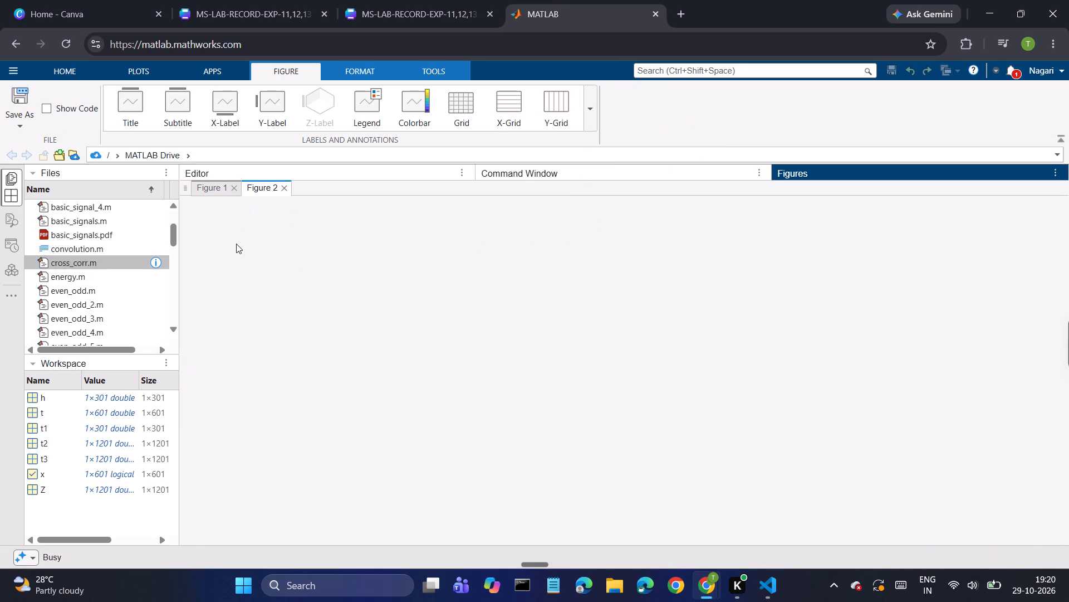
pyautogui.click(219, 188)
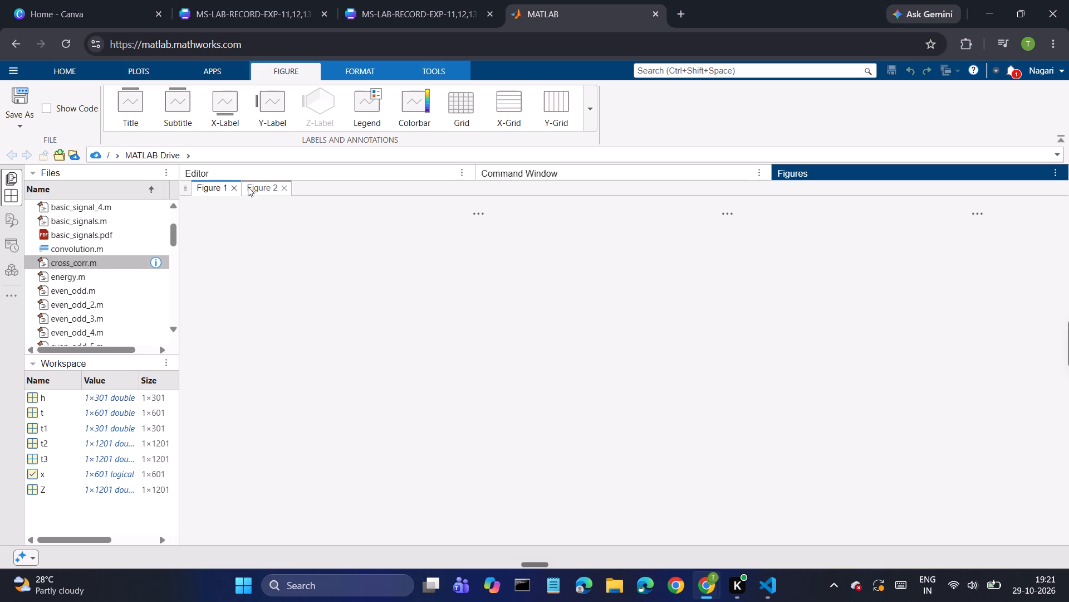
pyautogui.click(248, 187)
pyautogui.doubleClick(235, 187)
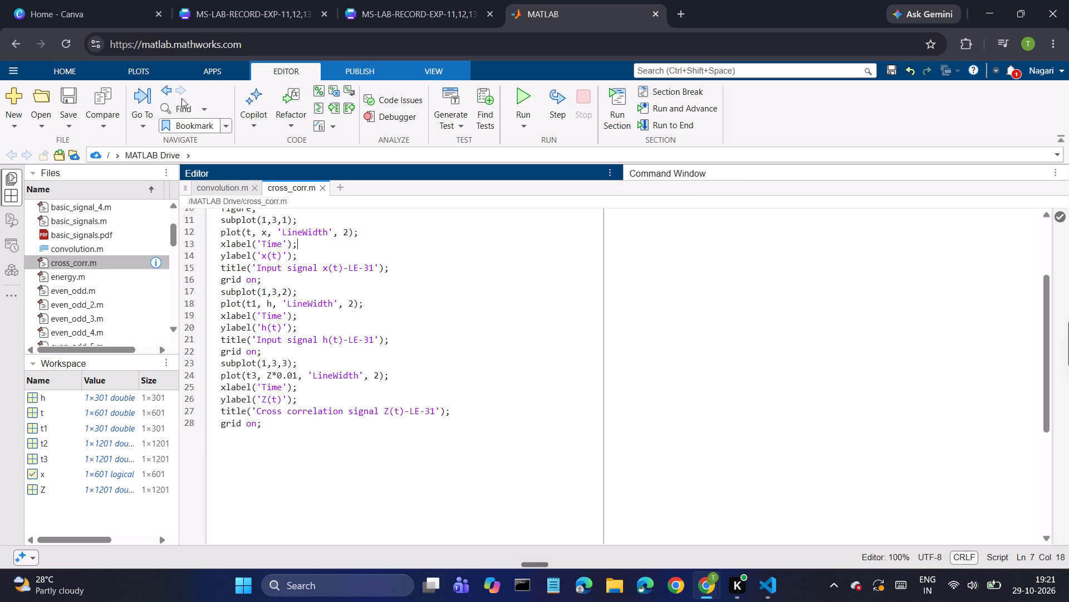
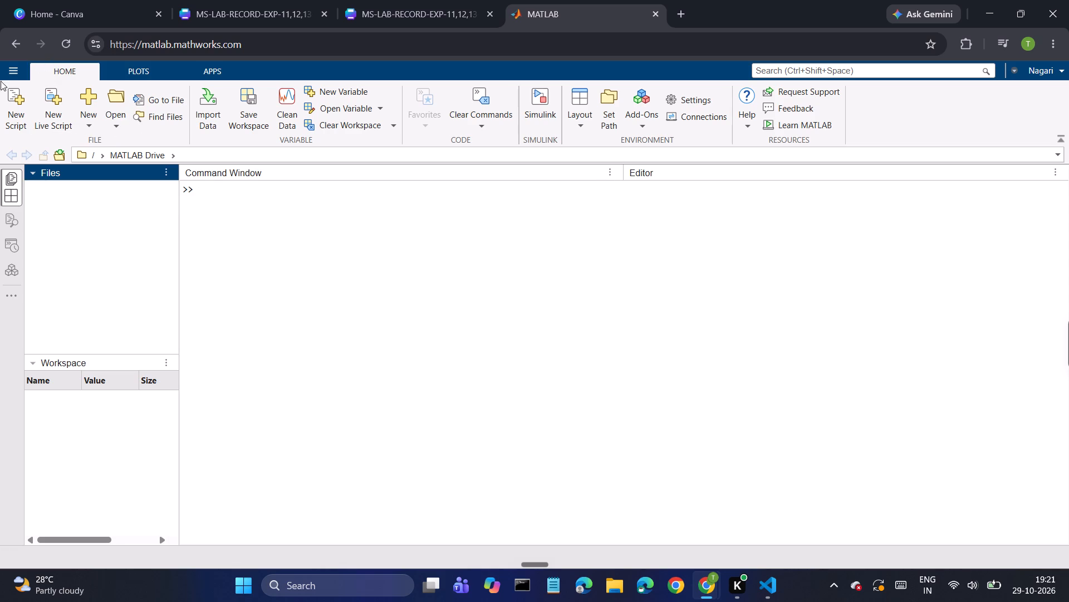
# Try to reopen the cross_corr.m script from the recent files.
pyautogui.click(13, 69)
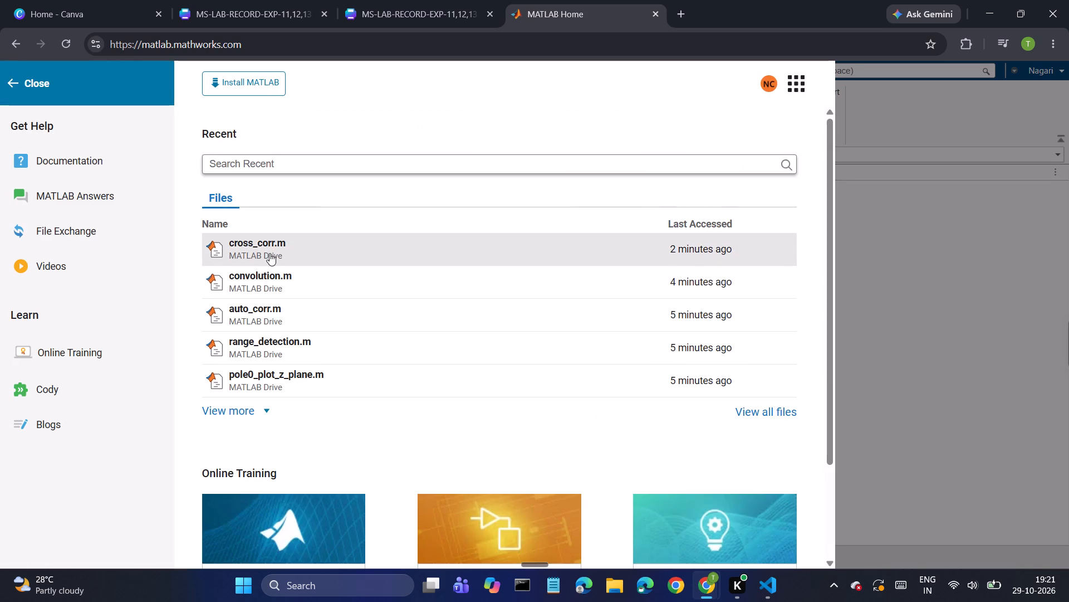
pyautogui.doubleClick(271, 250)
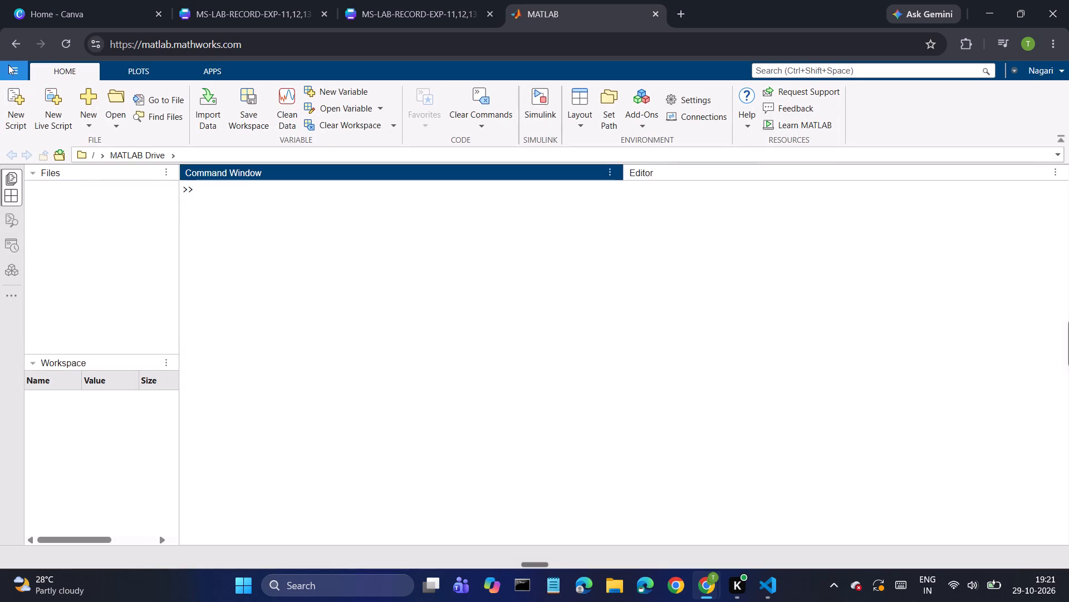
# Close the MATLAB browser tab and leave the site, discarding any unsaved changes.
pyautogui.click(656, 12)
pyautogui.click(596, 149)
pyautogui.doubleClick(586, 136)
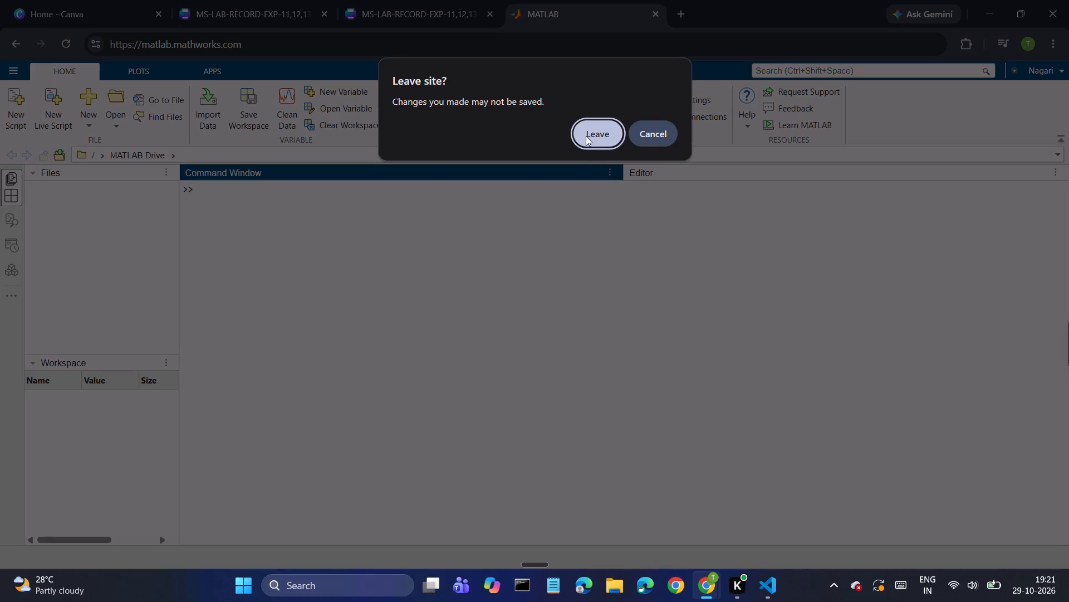
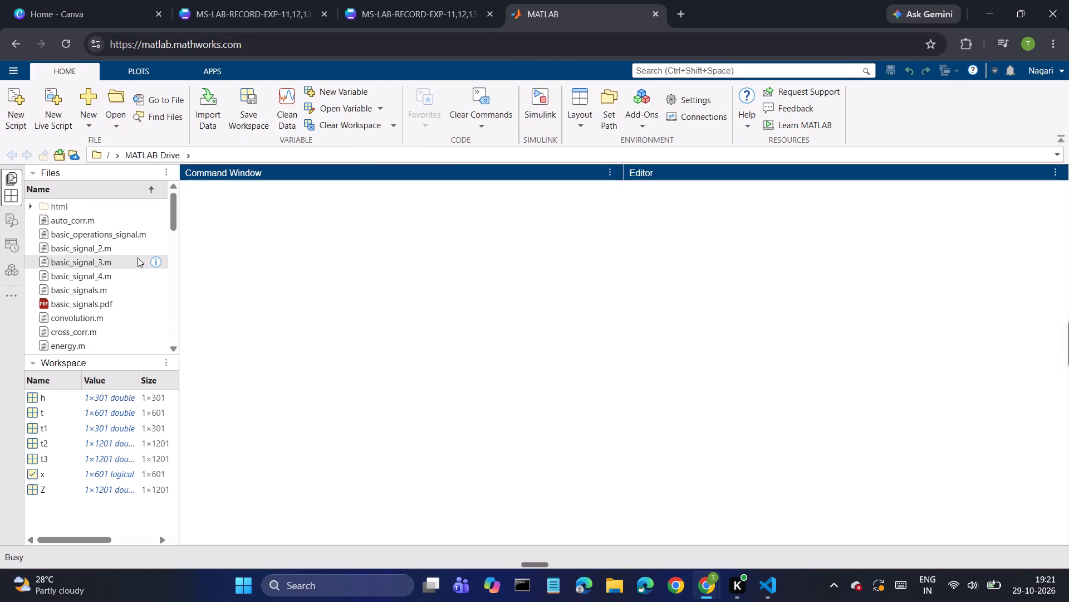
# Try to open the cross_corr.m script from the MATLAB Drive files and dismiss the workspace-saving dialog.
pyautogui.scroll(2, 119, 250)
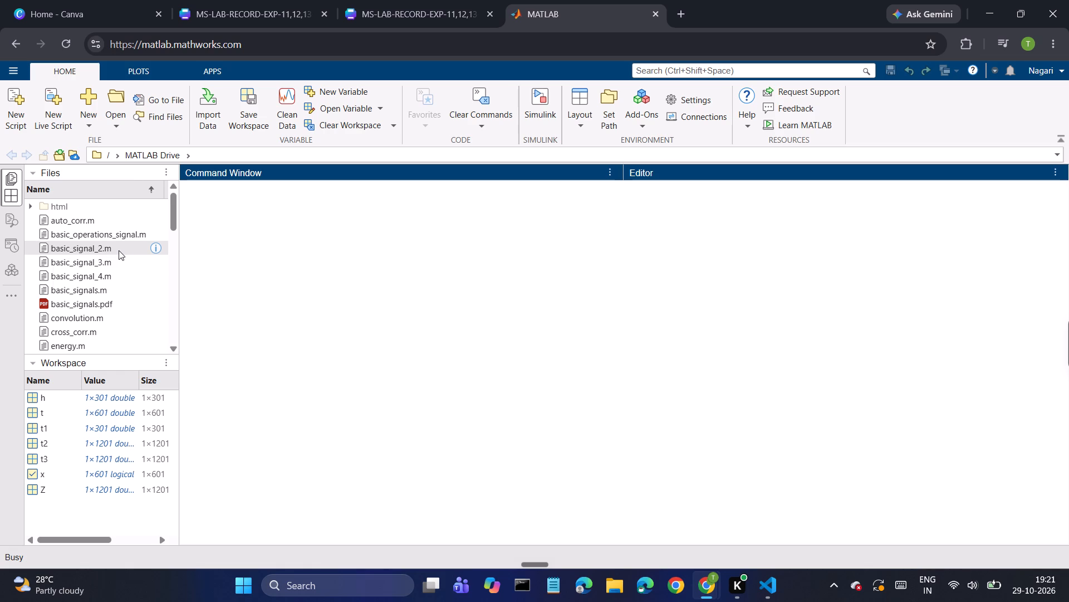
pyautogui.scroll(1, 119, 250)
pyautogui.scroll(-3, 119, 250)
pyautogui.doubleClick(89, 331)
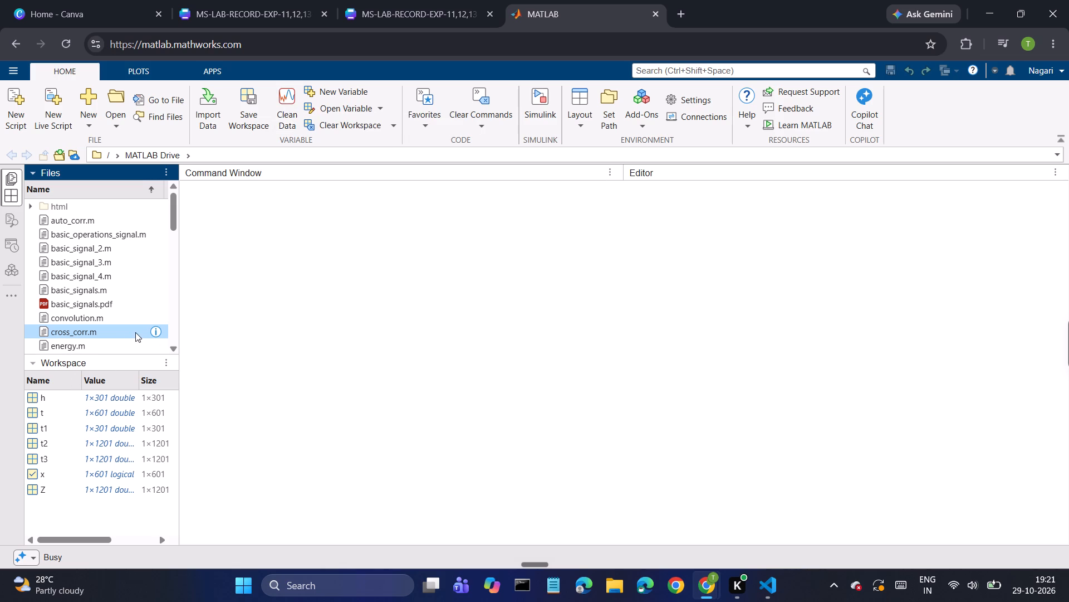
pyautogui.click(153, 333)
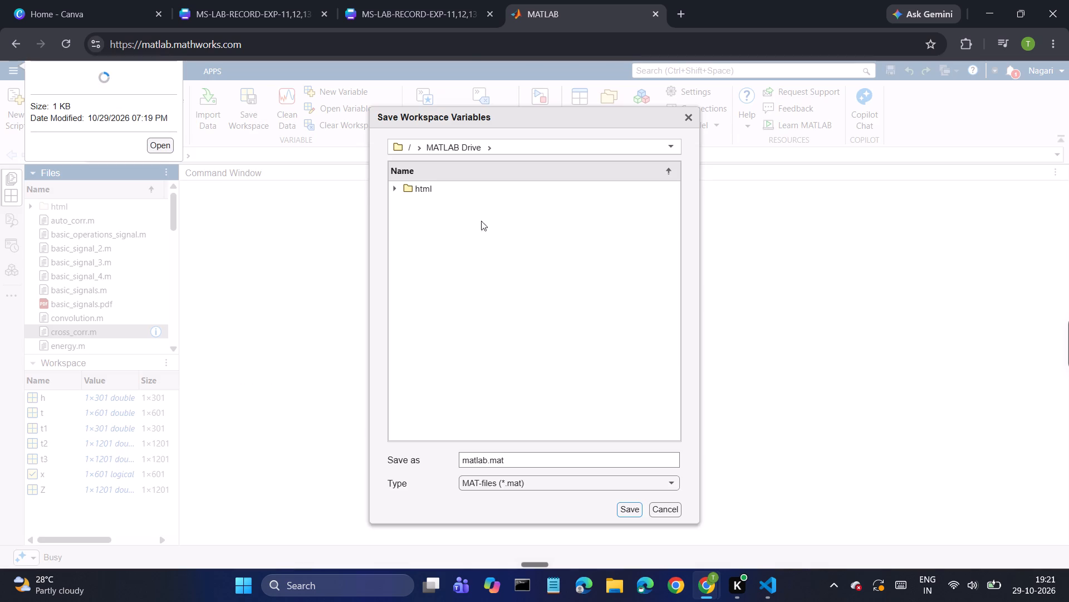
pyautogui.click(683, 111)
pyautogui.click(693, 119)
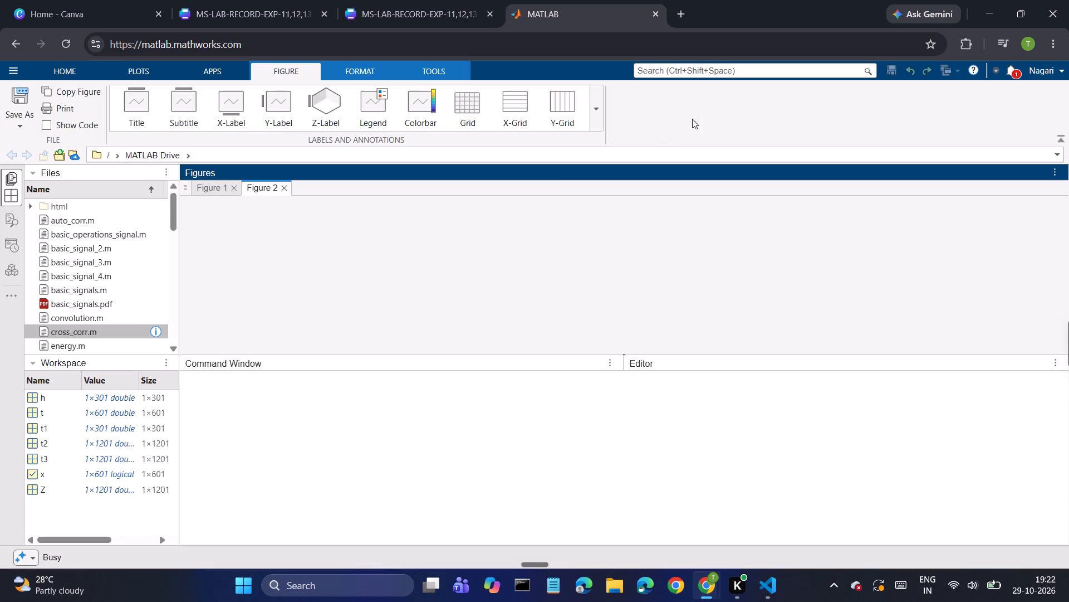
# Close Figure 1 and maximize the figures area with the Figure 2 cross-correlation plots.
pyautogui.click(207, 191)
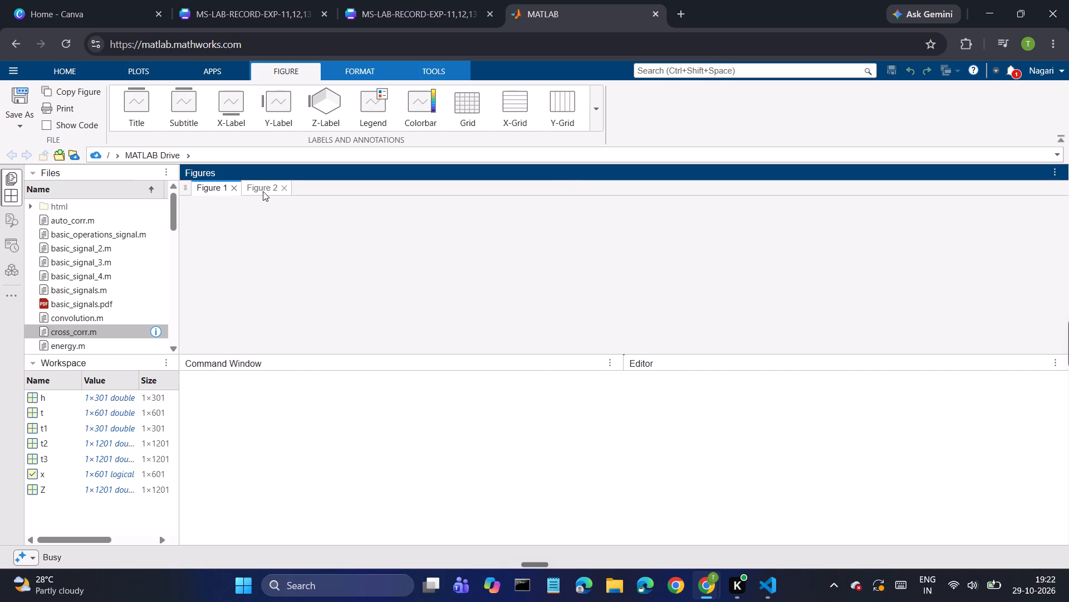
pyautogui.click(263, 191)
pyautogui.click(235, 188)
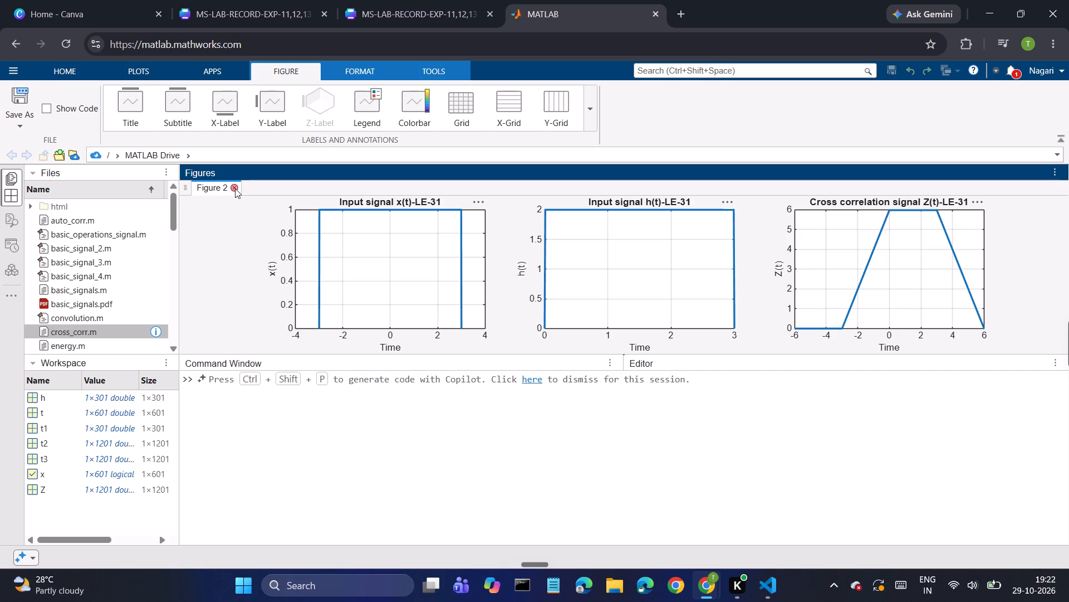
pyautogui.doubleClick(311, 173)
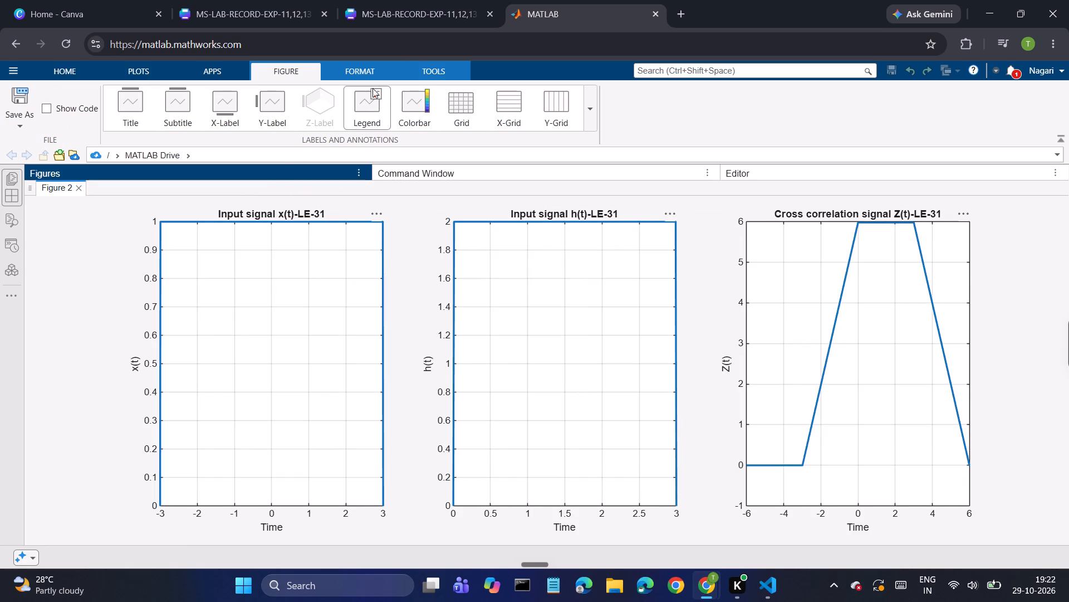
pyautogui.click(464, 11)
pyautogui.click(567, 0)
# Zoom out the axes of the x(t), h(t) and Z(t) plots so each curve has a margin around it.
pyautogui.click(304, 345)
pyautogui.scroll(-2, 305, 342)
pyautogui.click(269, 334)
pyautogui.scroll(-2, 273, 333)
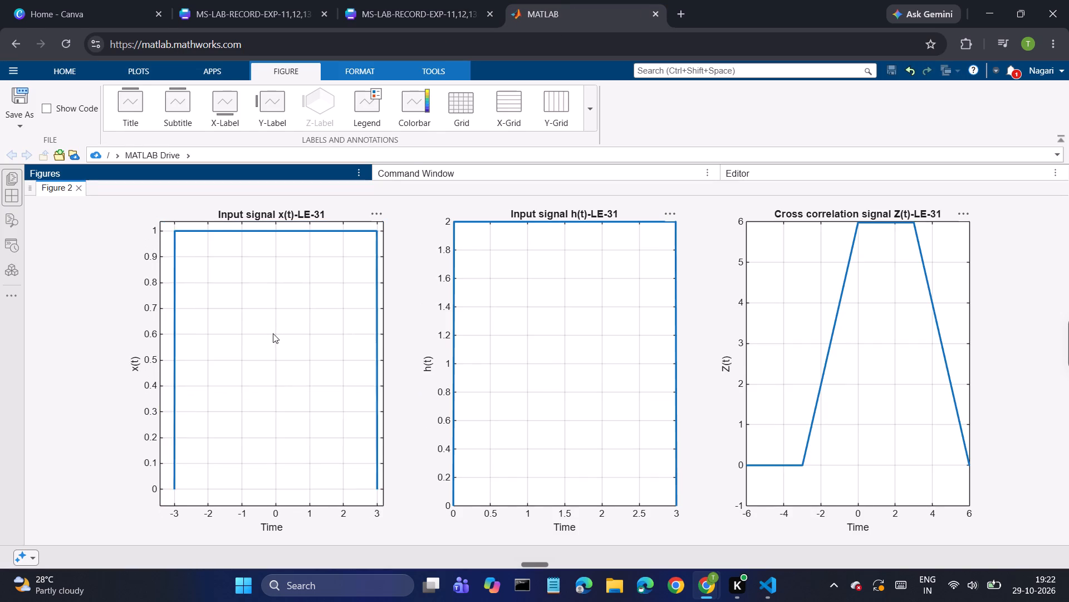
pyautogui.click(615, 376)
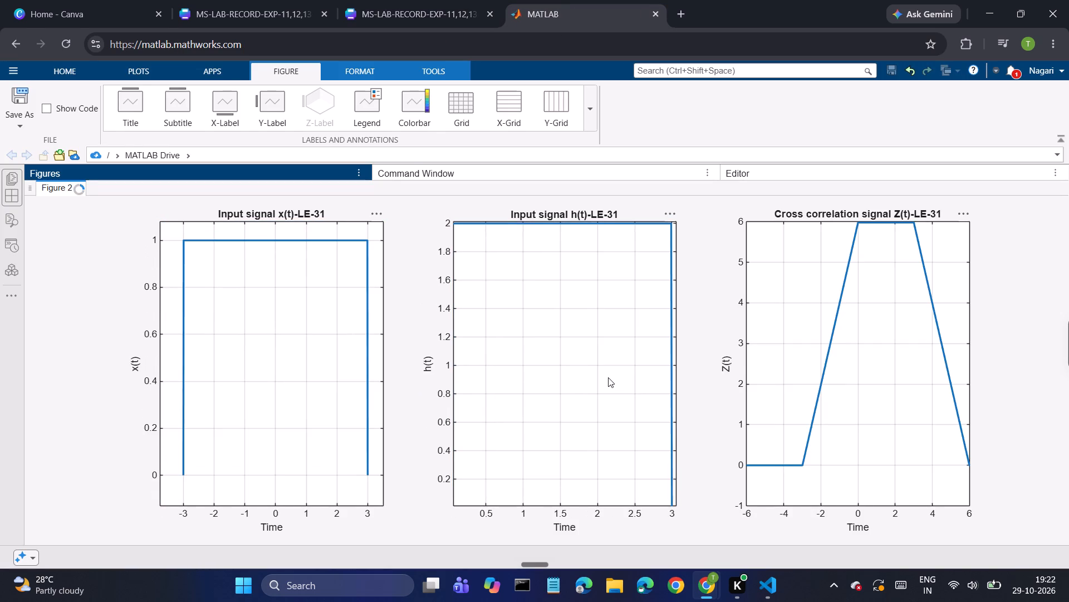
pyautogui.scroll(2, 608, 377)
pyautogui.scroll(-9, 608, 377)
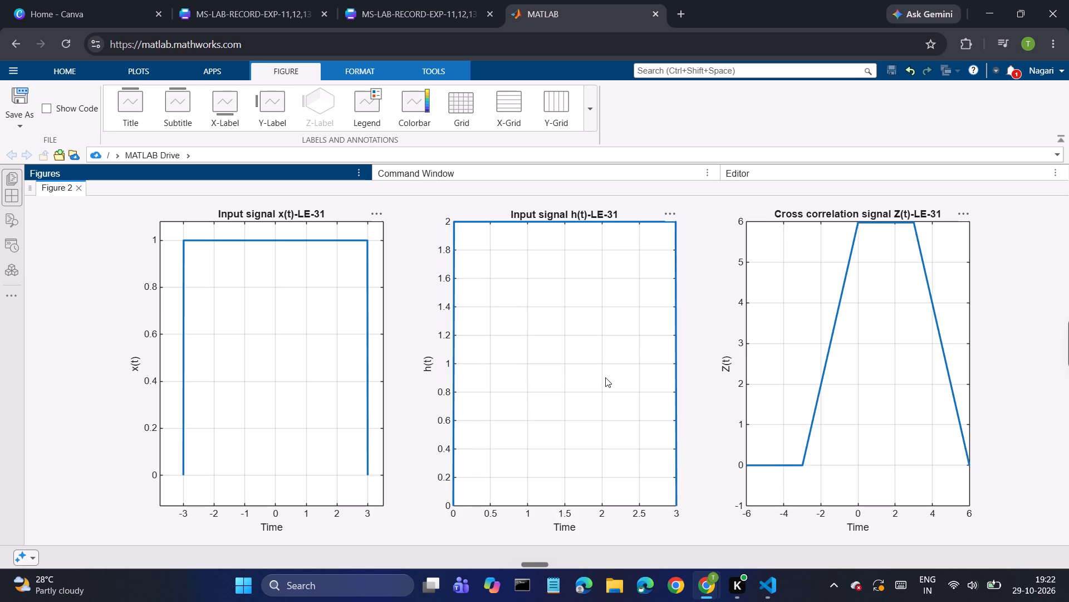
pyautogui.moveTo(598, 378); pyautogui.dragTo(599, 352)
pyautogui.scroll(-3, 599, 352)
pyautogui.moveTo(599, 352); pyautogui.dragTo(586, 362)
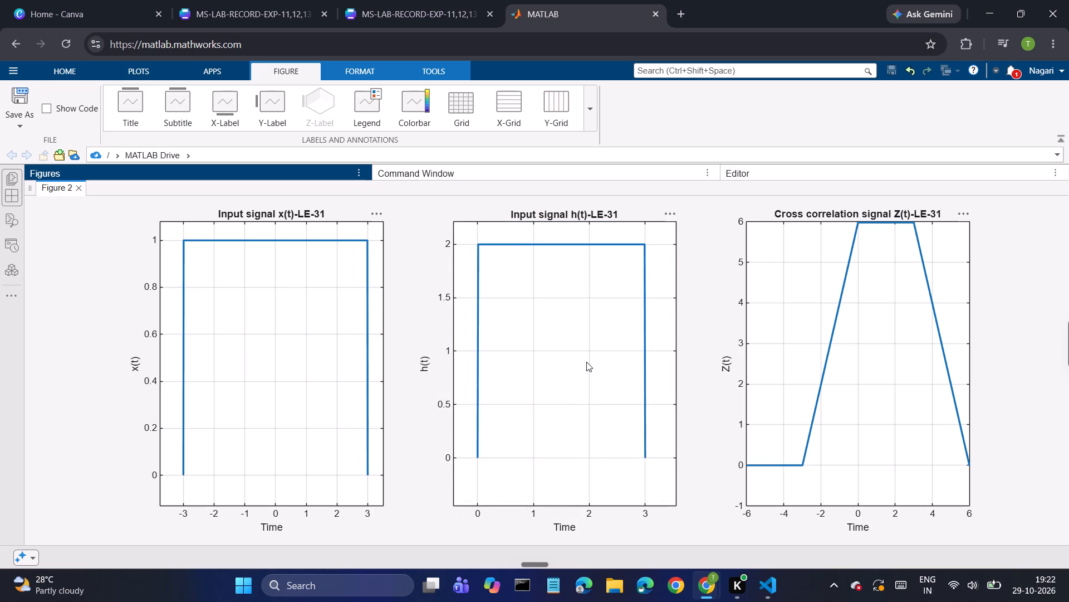
pyautogui.moveTo(586, 362); pyautogui.dragTo(587, 372)
pyautogui.scroll(2, 587, 372)
pyautogui.moveTo(909, 382); pyautogui.dragTo(903, 404)
pyautogui.scroll(-2, 903, 404)
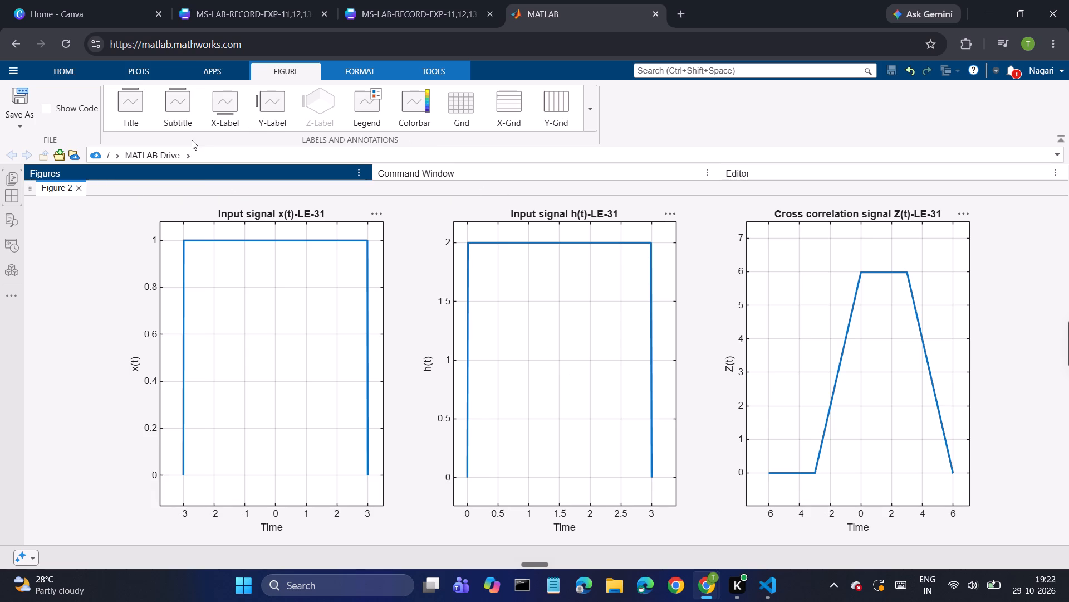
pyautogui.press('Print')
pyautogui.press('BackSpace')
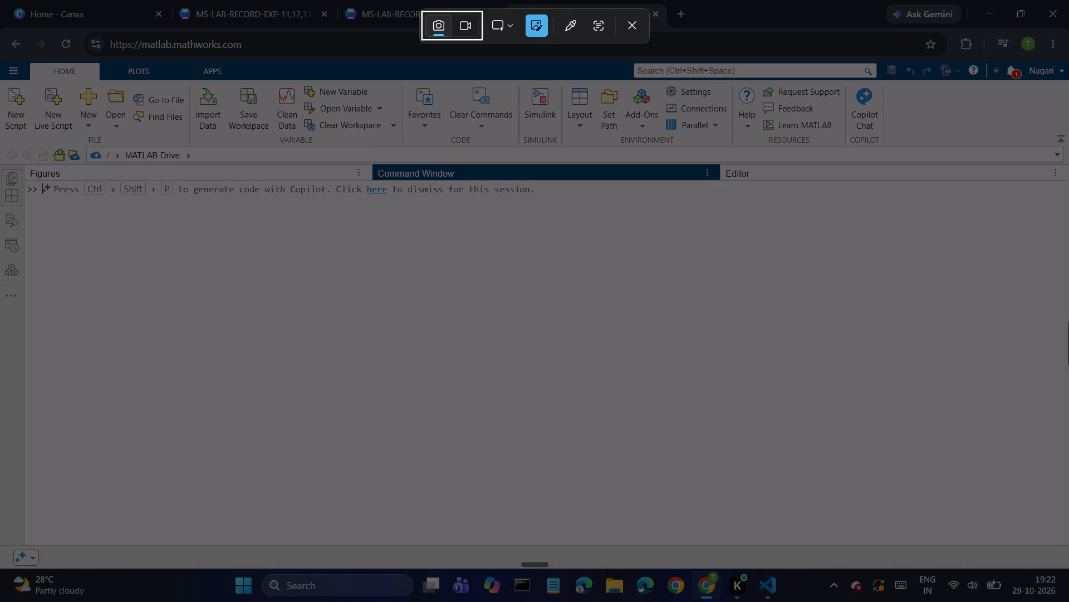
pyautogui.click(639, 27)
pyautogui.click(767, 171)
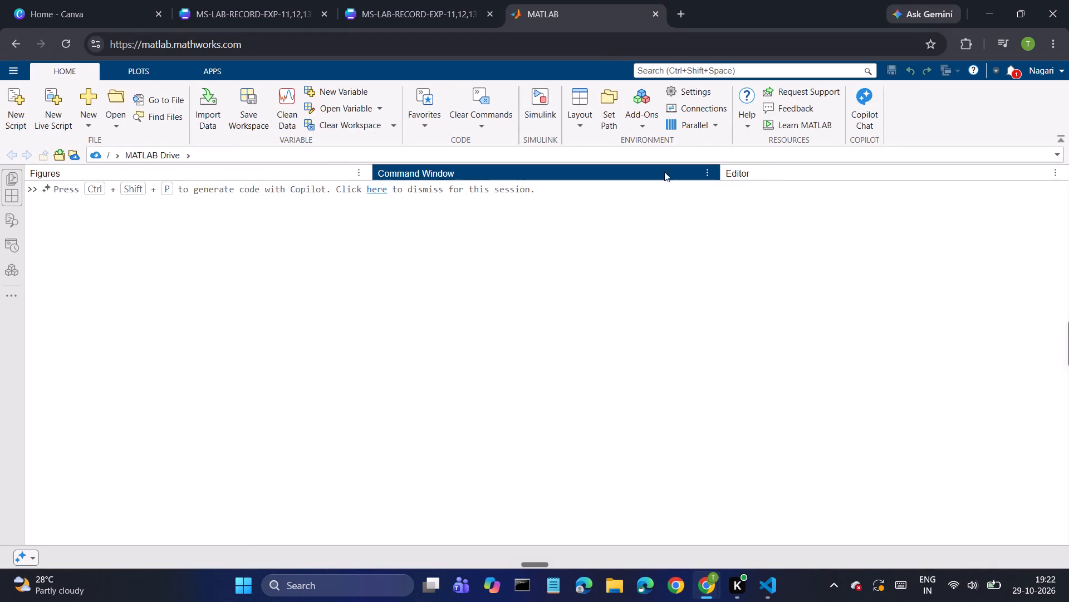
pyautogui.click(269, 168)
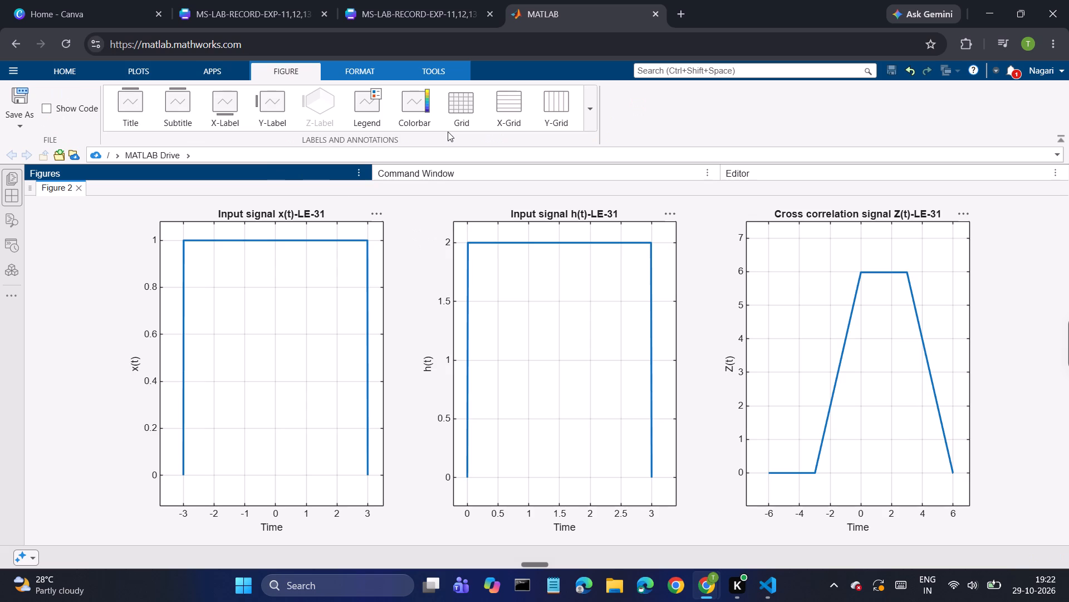
# Capture a screenshot of the region containing the three LE-31 cross-correlation plots.
pyautogui.press('Print')
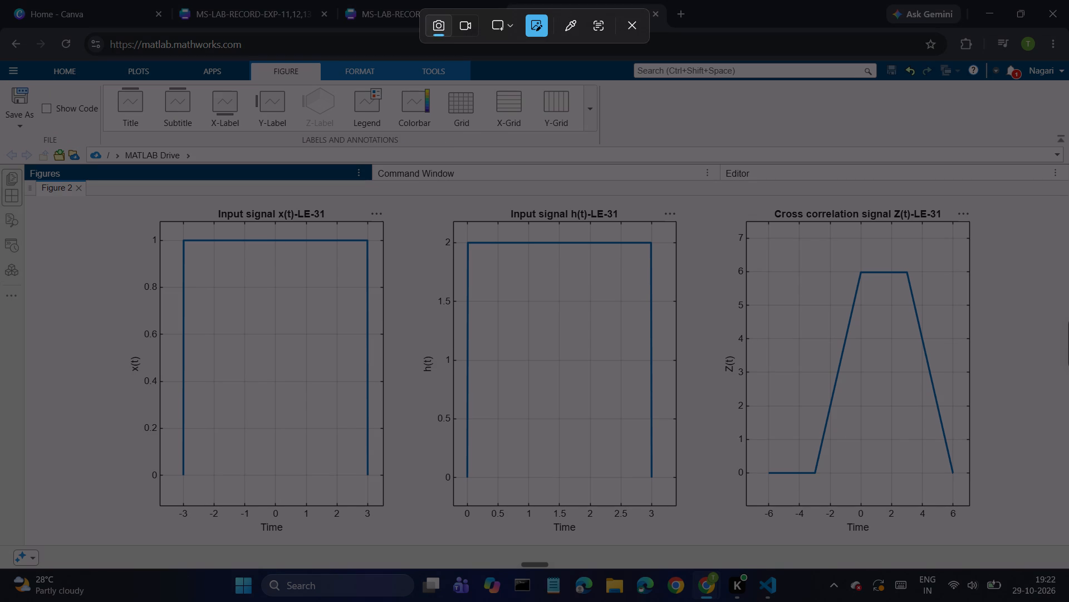
pyautogui.moveTo(119, 200); pyautogui.dragTo(980, 540)
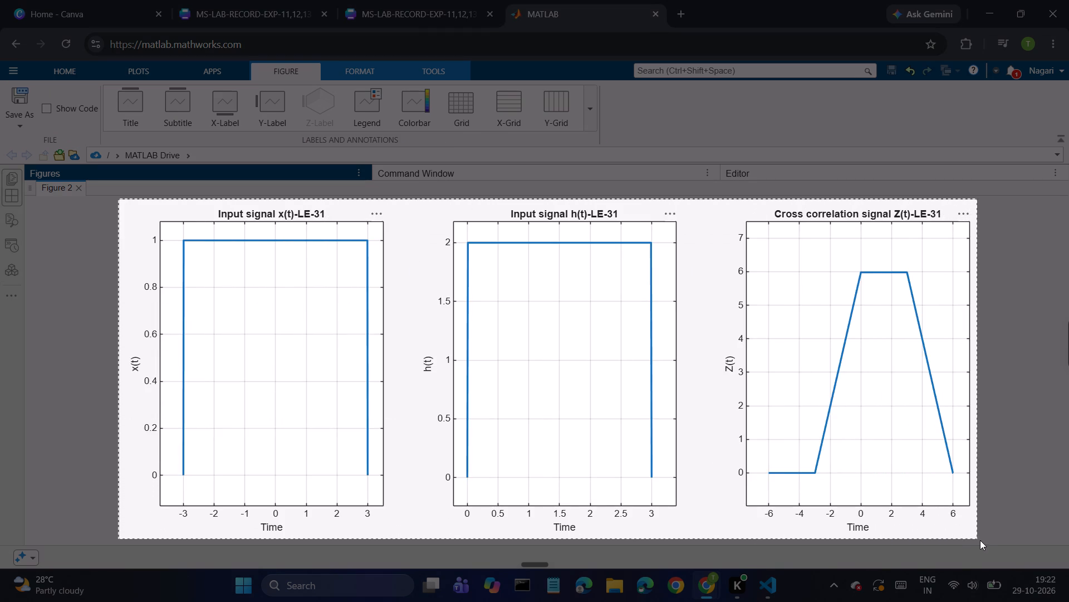
pyautogui.moveTo(980, 540); pyautogui.dragTo(996, 538)
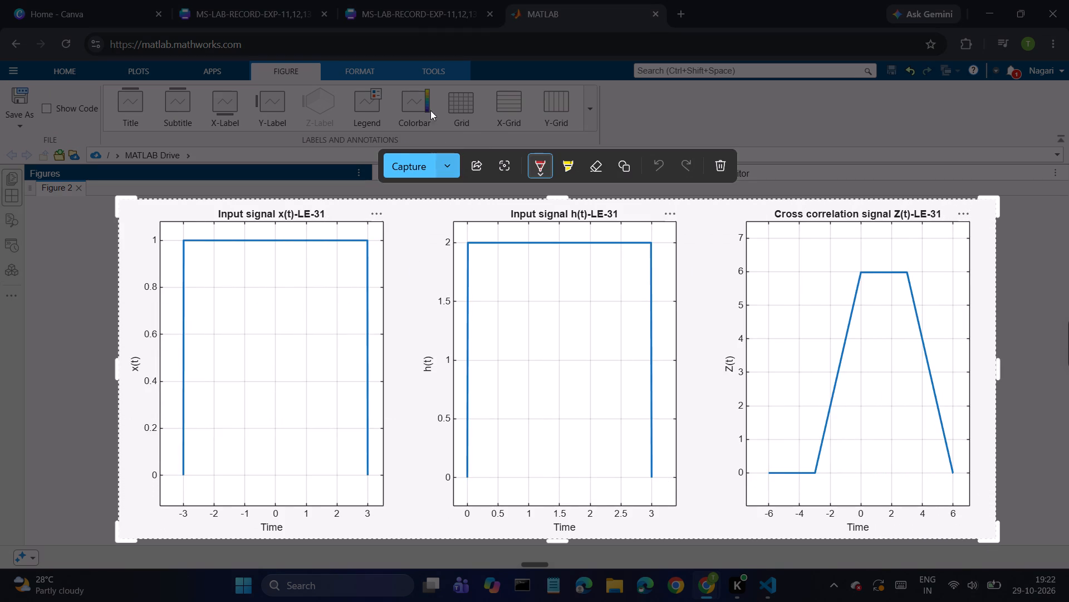
pyautogui.click(401, 165)
# Paste the captured plots into page 2 of the Canva record and fit them over the old plot below the code.
pyautogui.doubleClick(423, 0)
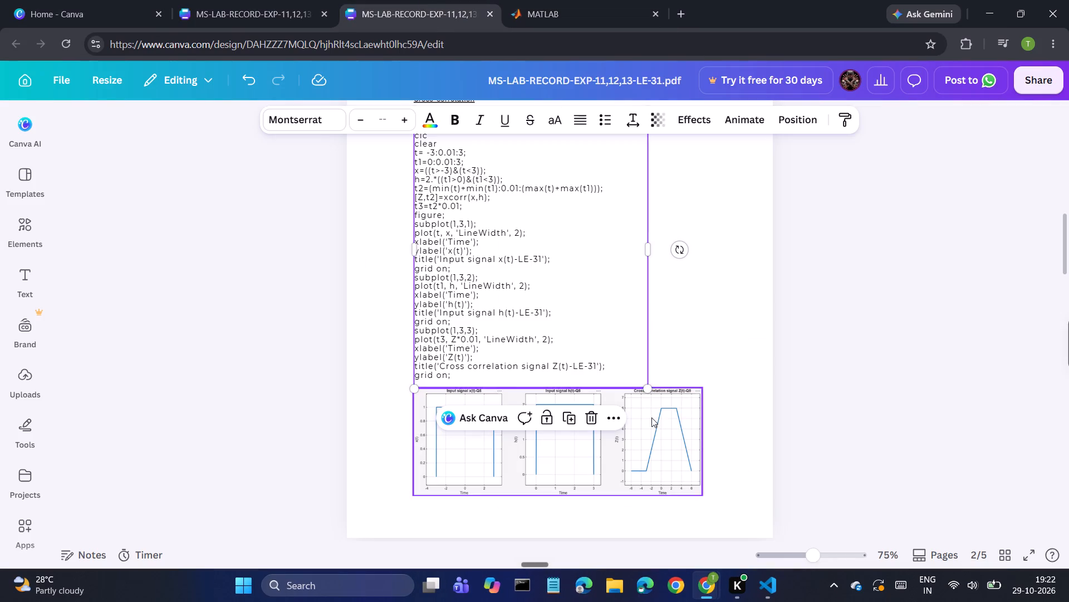
pyautogui.click(735, 291)
pyautogui.hotkey('ctrl', 'v')
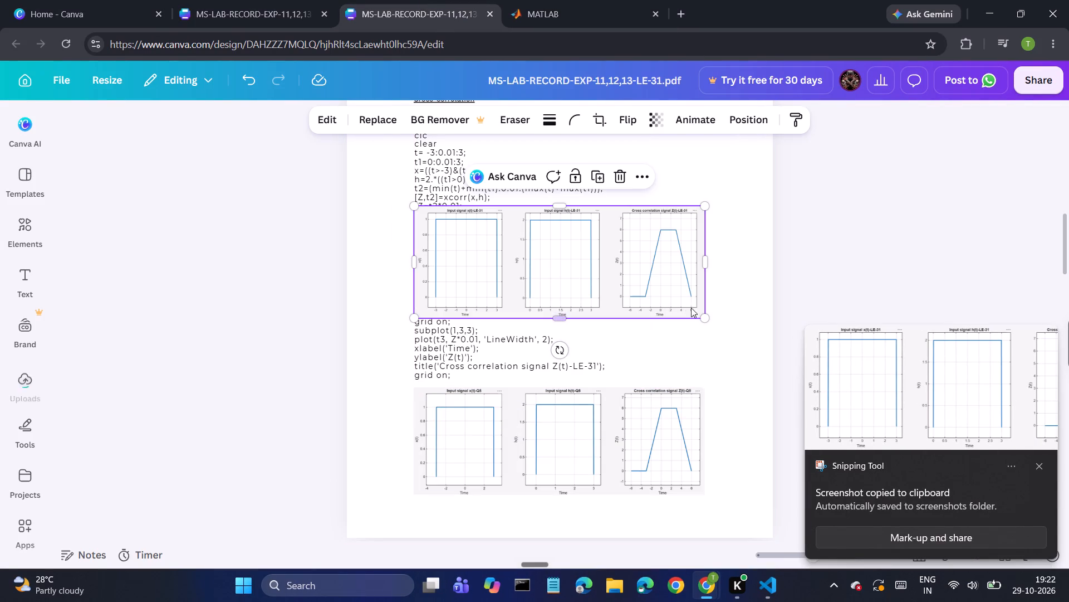
pyautogui.moveTo(652, 282); pyautogui.dragTo(656, 464)
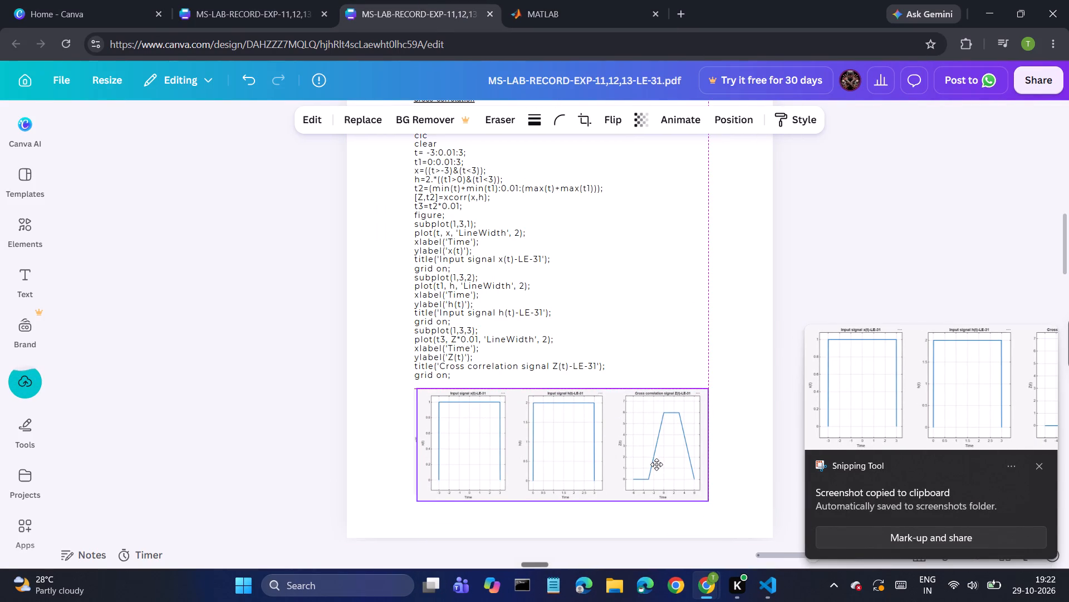
pyautogui.moveTo(656, 464); pyautogui.dragTo(652, 463)
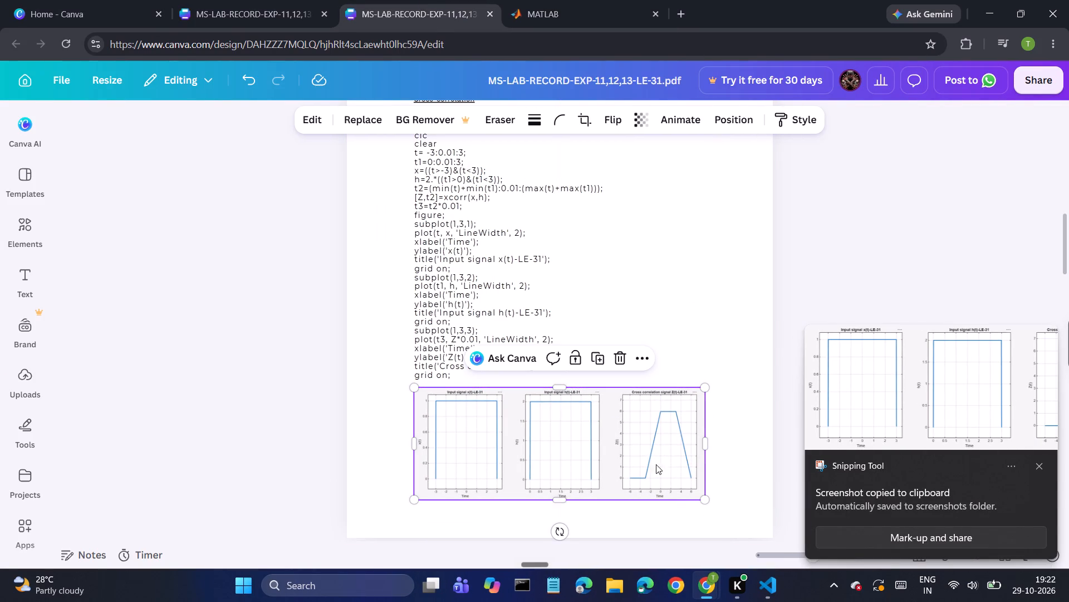
pyautogui.moveTo(707, 502); pyautogui.dragTo(700, 496)
pyautogui.click(668, 472)
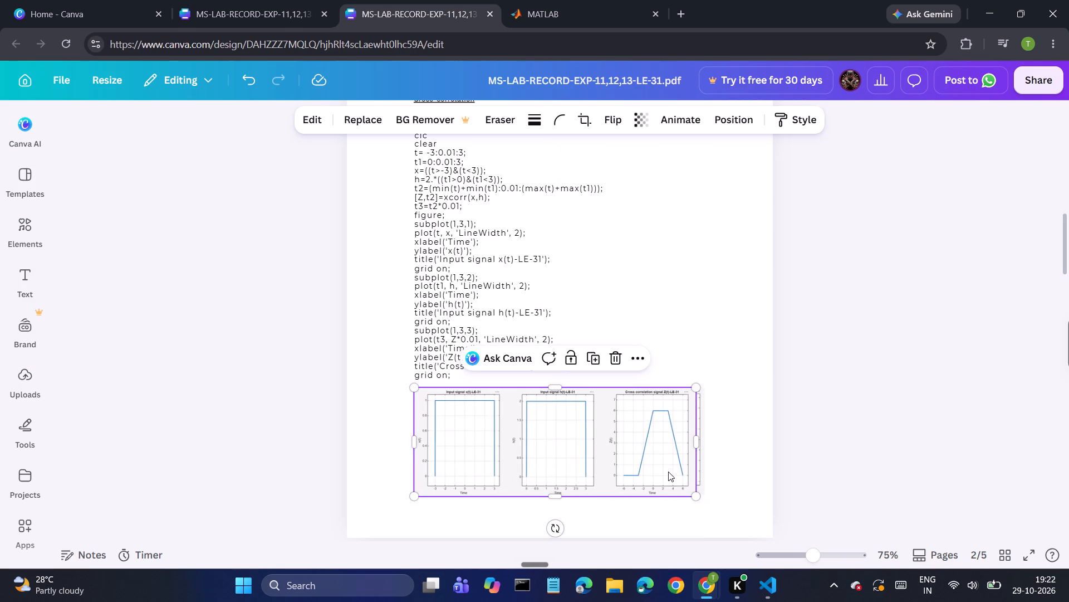
pyautogui.click(850, 459)
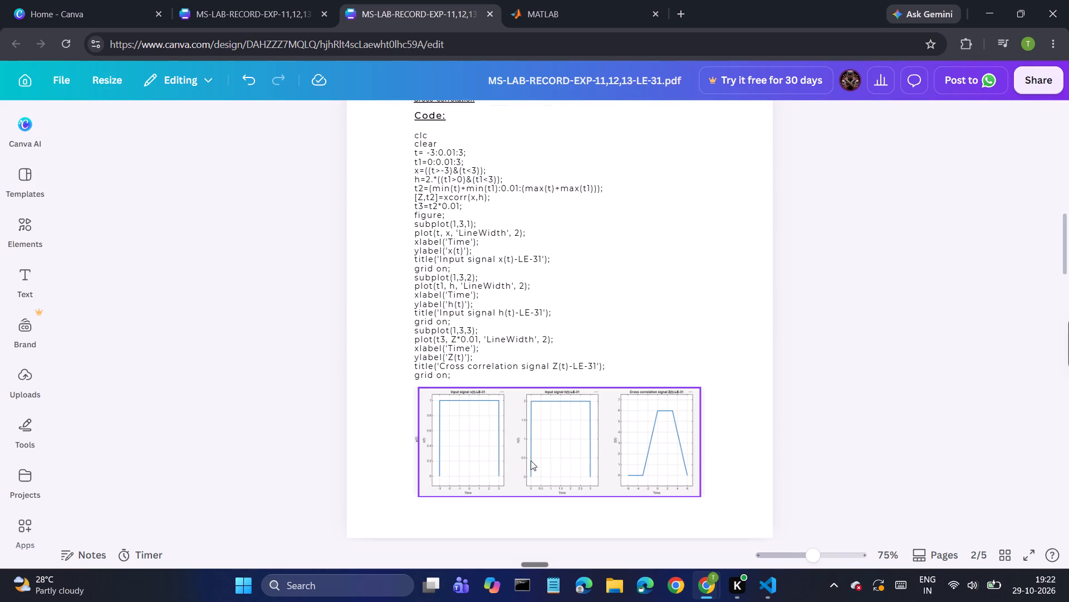
# Delete the old cross-correlation plot image lying beneath the new one on page 2.
pyautogui.click(418, 445)
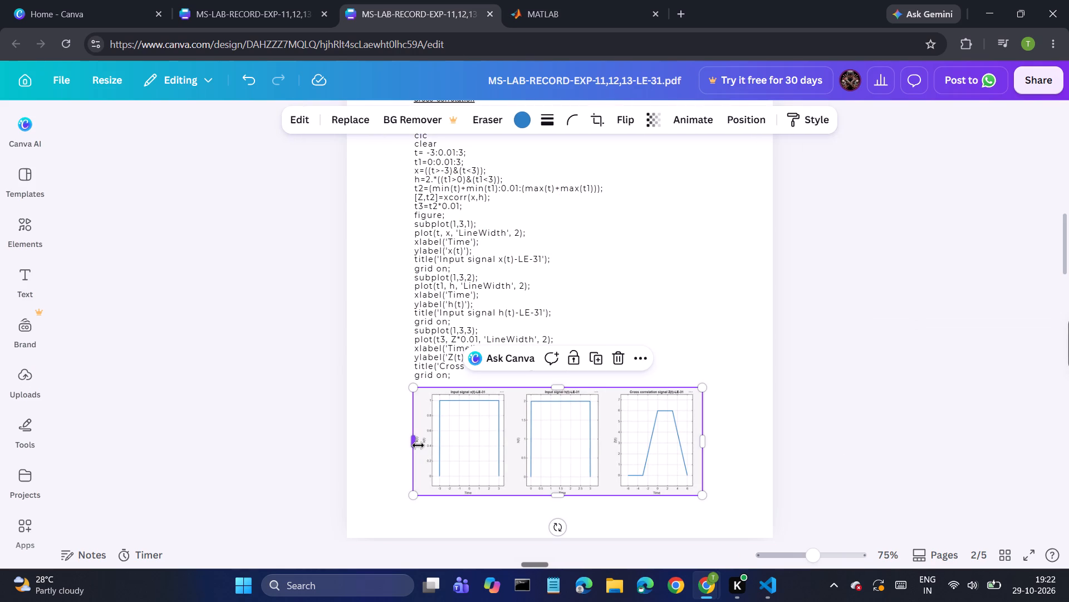
pyautogui.press('Print')
pyautogui.press('Delete')
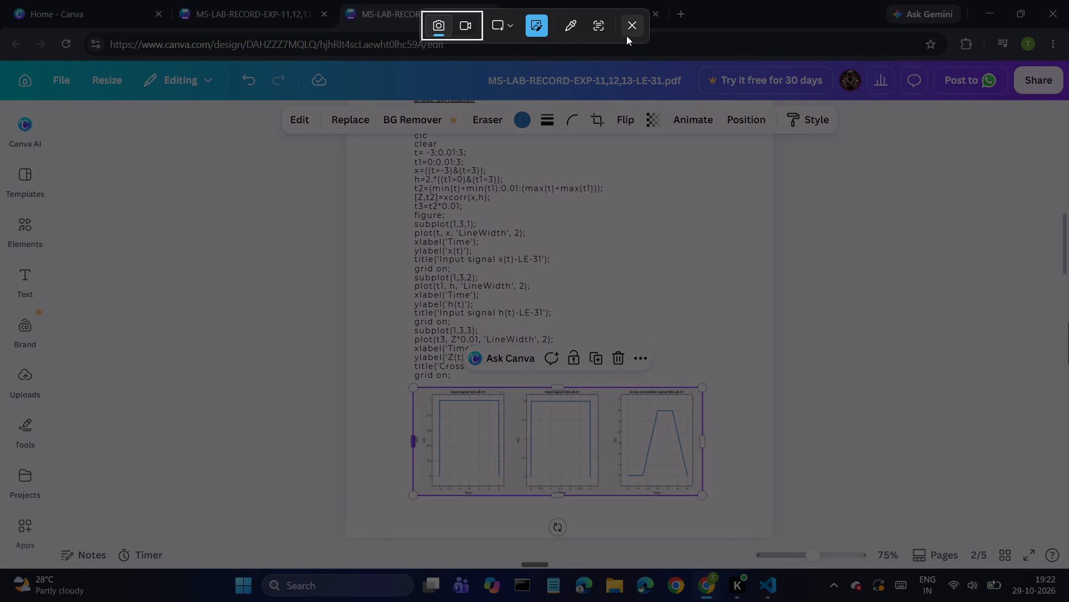
pyautogui.click(627, 33)
pyautogui.press('Delete')
# Copy the black border frame from page 1 and paste it onto the cross-correlation page 2.
pyautogui.scroll(5, 773, 318)
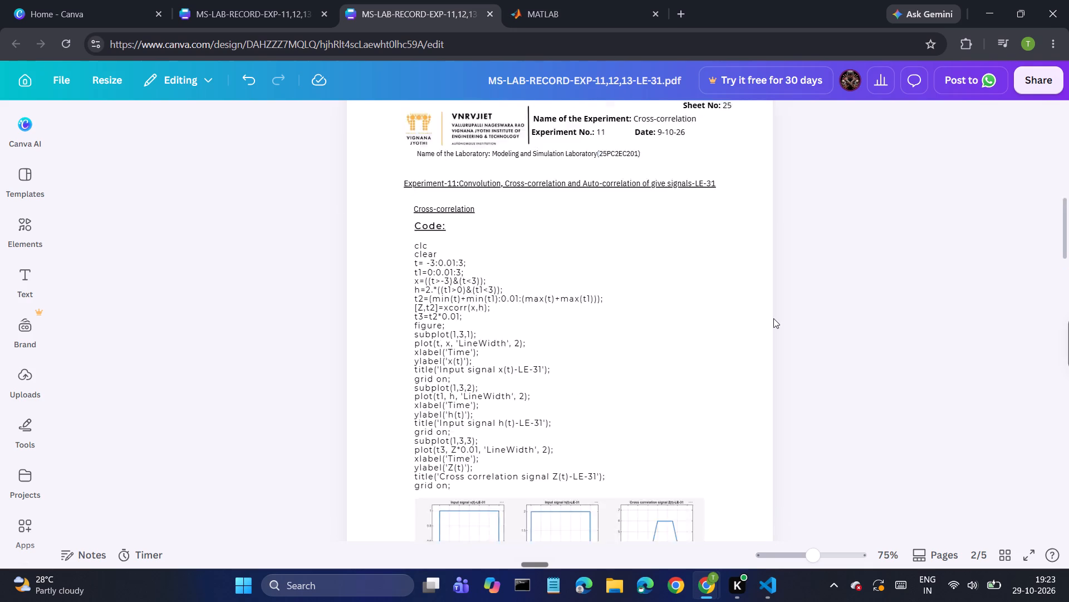
pyautogui.click(704, 258)
pyautogui.hotkey('ctrl', 'c')
pyautogui.scroll(-4, 698, 288)
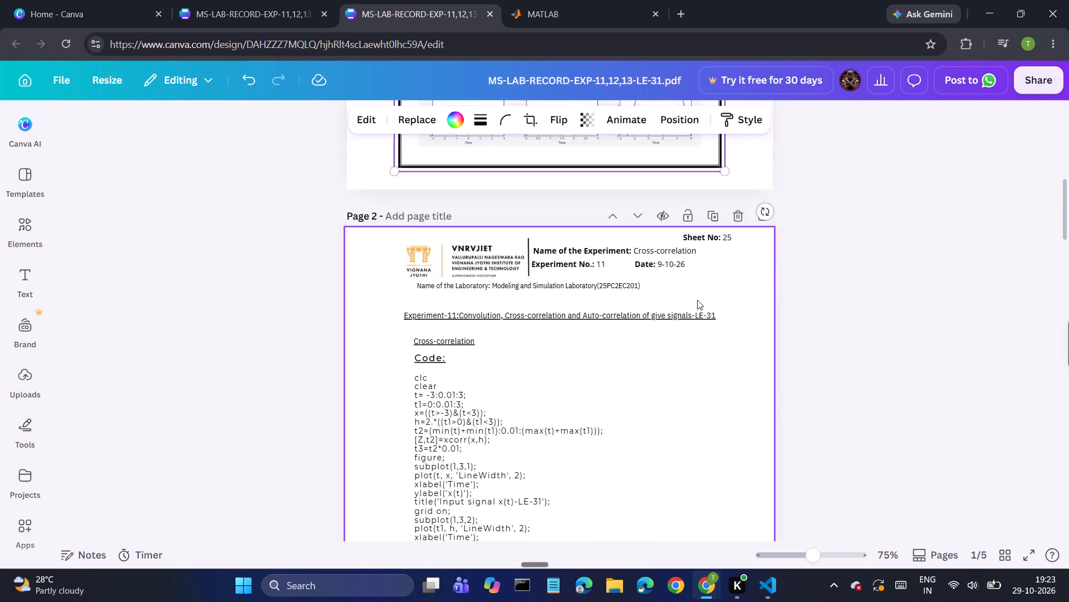
pyautogui.click(697, 300)
pyautogui.hotkey('ctrl', 'v')
pyautogui.scroll(-4, 697, 300)
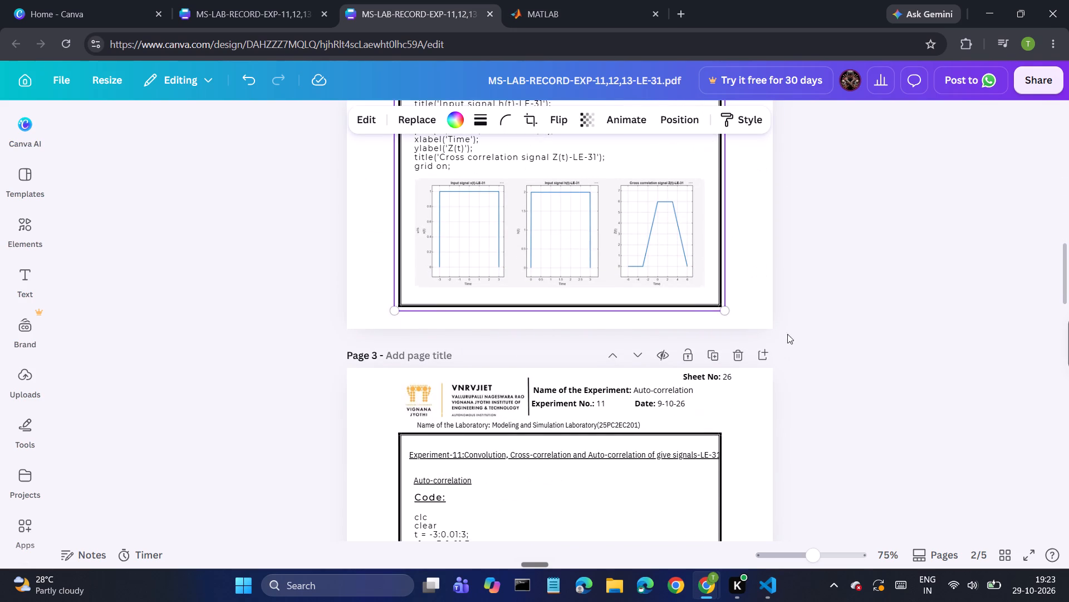
pyautogui.click(850, 340)
# Delete the black border frame from the auto-correlation page 3.
pyautogui.scroll(-3, 850, 340)
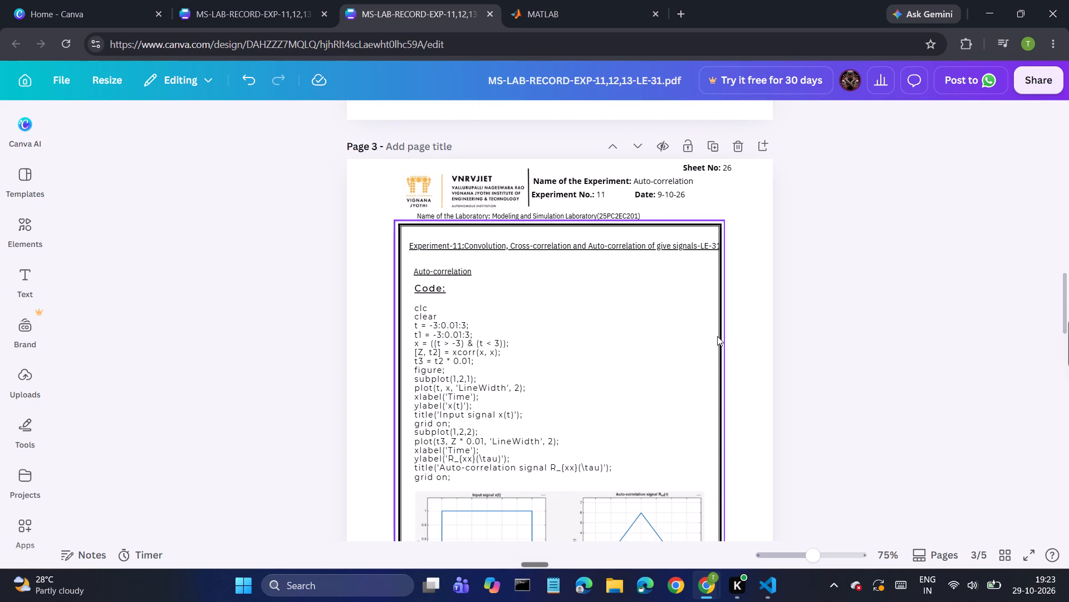
pyautogui.click(717, 336)
pyautogui.press('Delete')
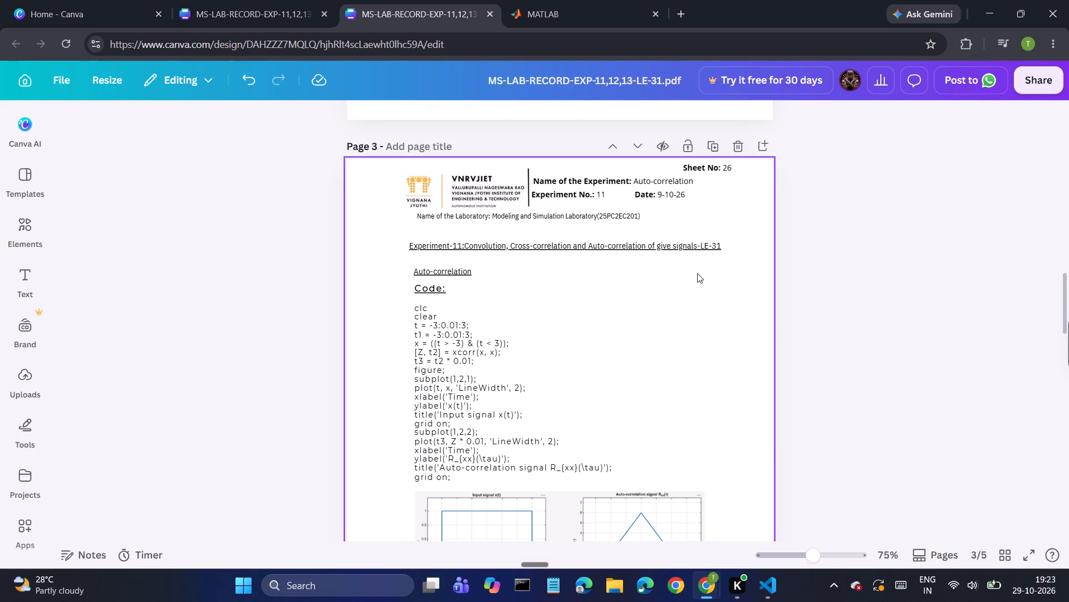
# Align the Experiment-11 heading on page 3 to the horizontal centre of the page.
pyautogui.rightClick(697, 248)
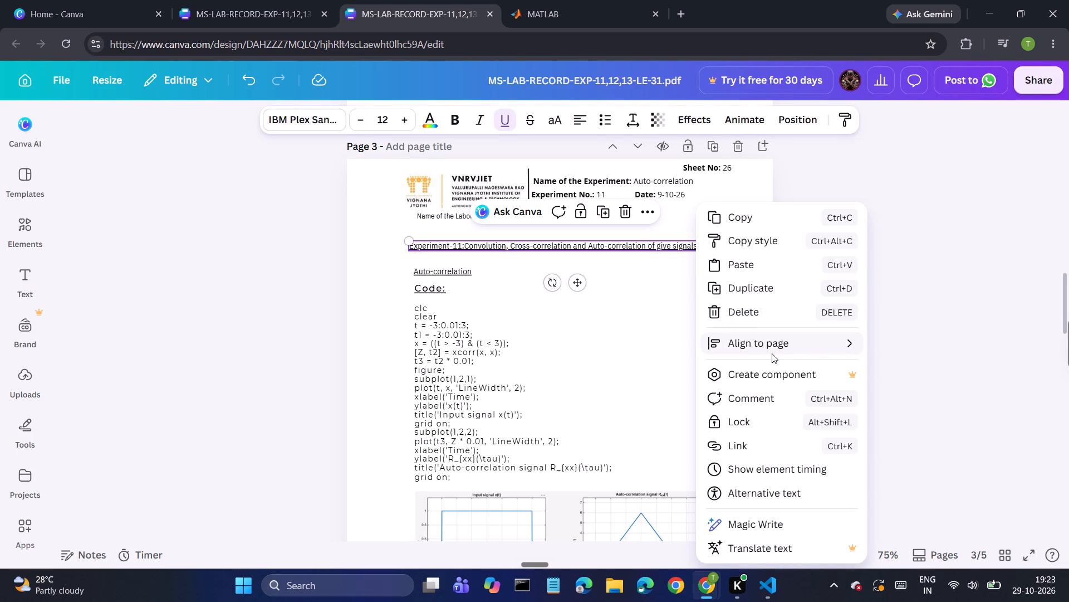
pyautogui.click(881, 360)
pyautogui.scroll(-3, 724, 350)
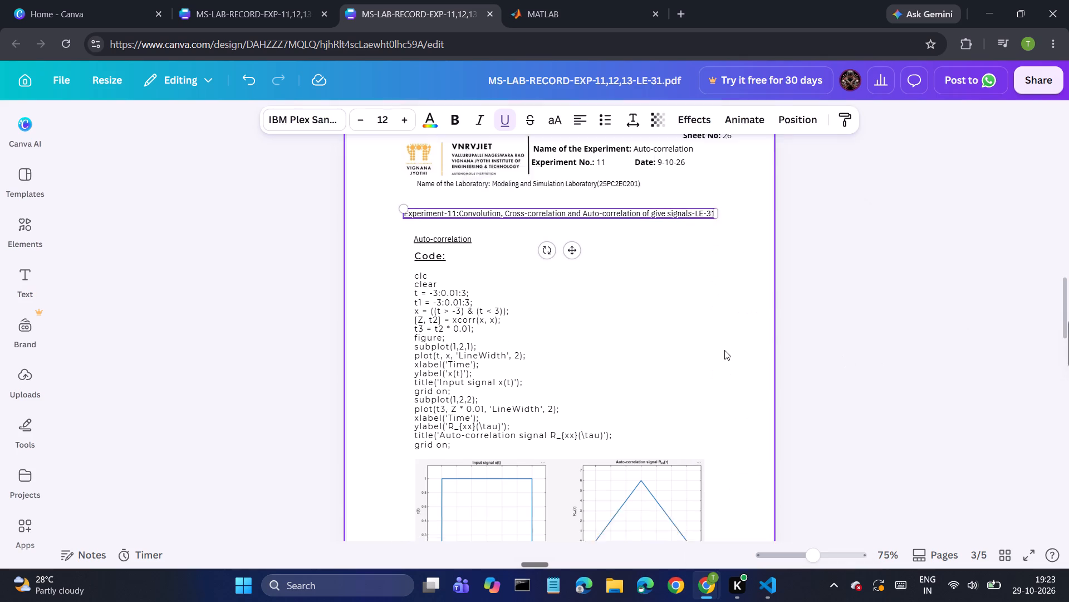
# Switch to MATLAB and close the cross-correlation figure window.
pyautogui.scroll(3, 526, 328)
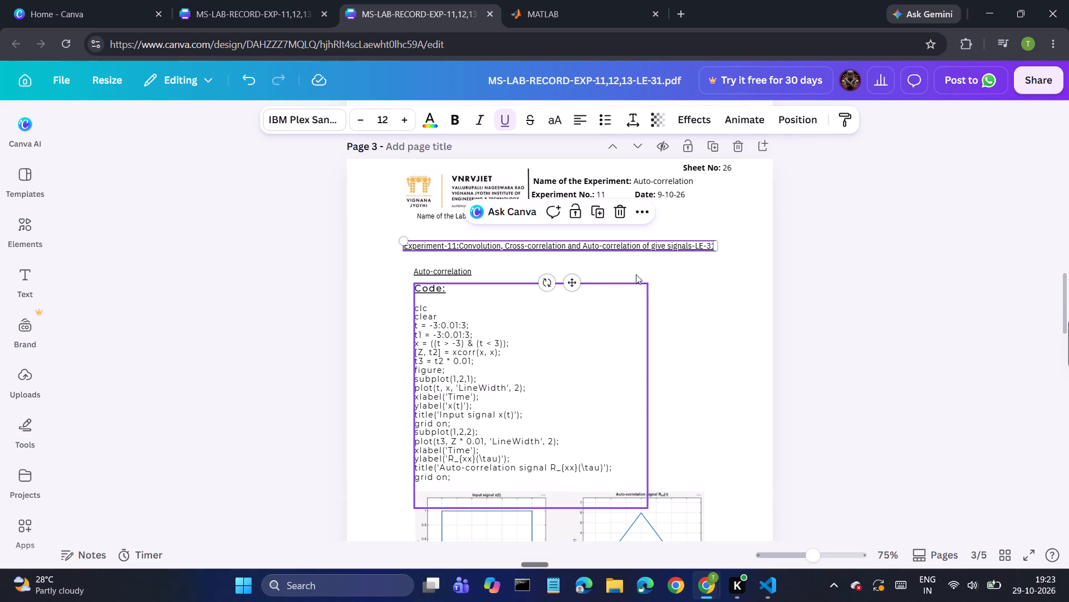
pyautogui.click(697, 284)
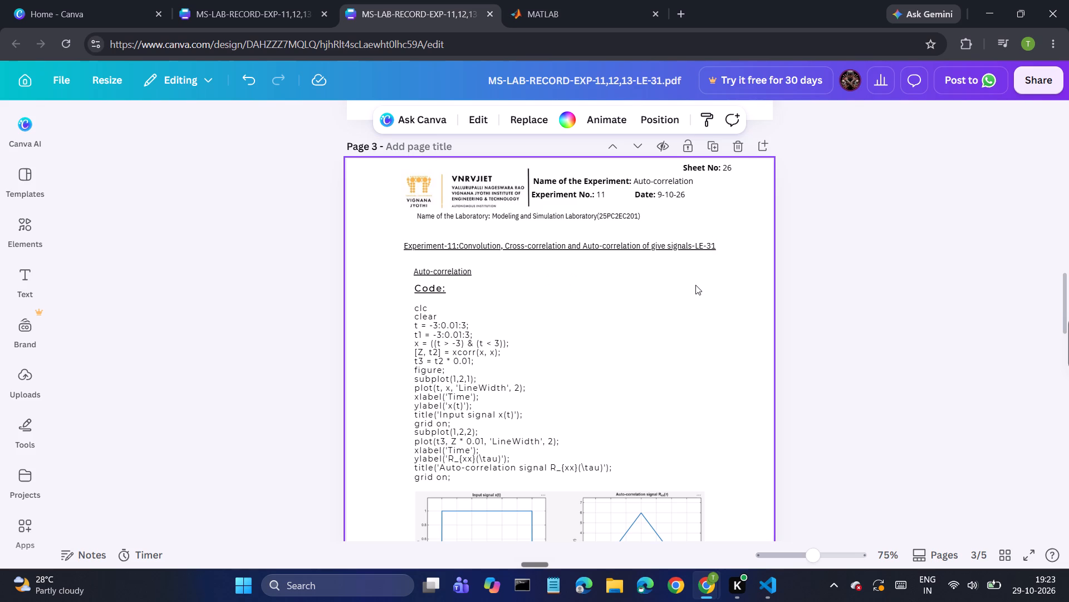
pyautogui.scroll(1, 657, 310)
pyautogui.scroll(-3, 657, 310)
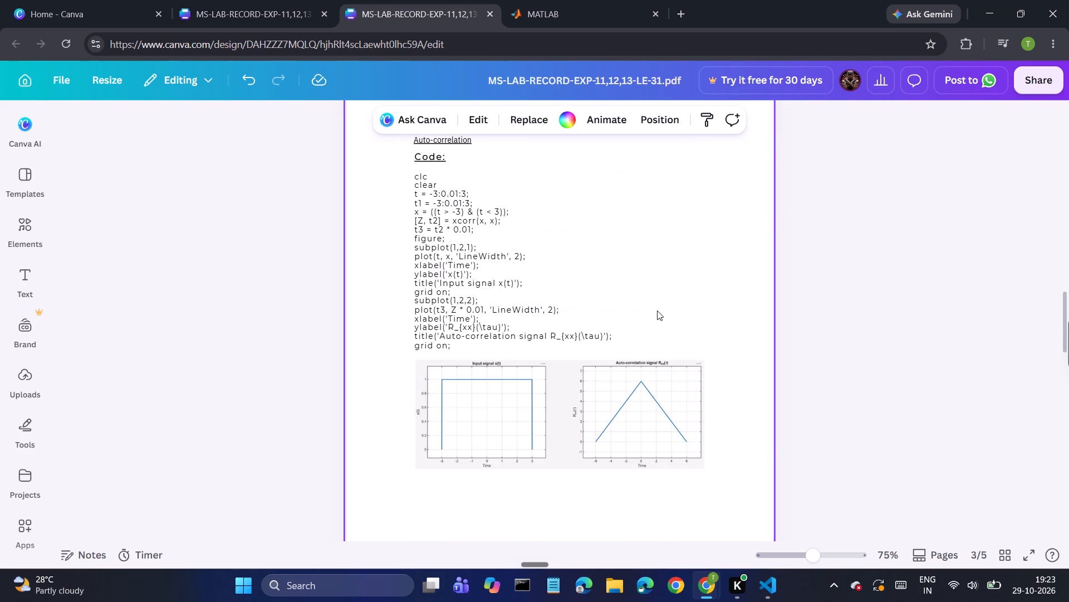
pyautogui.click(590, 0)
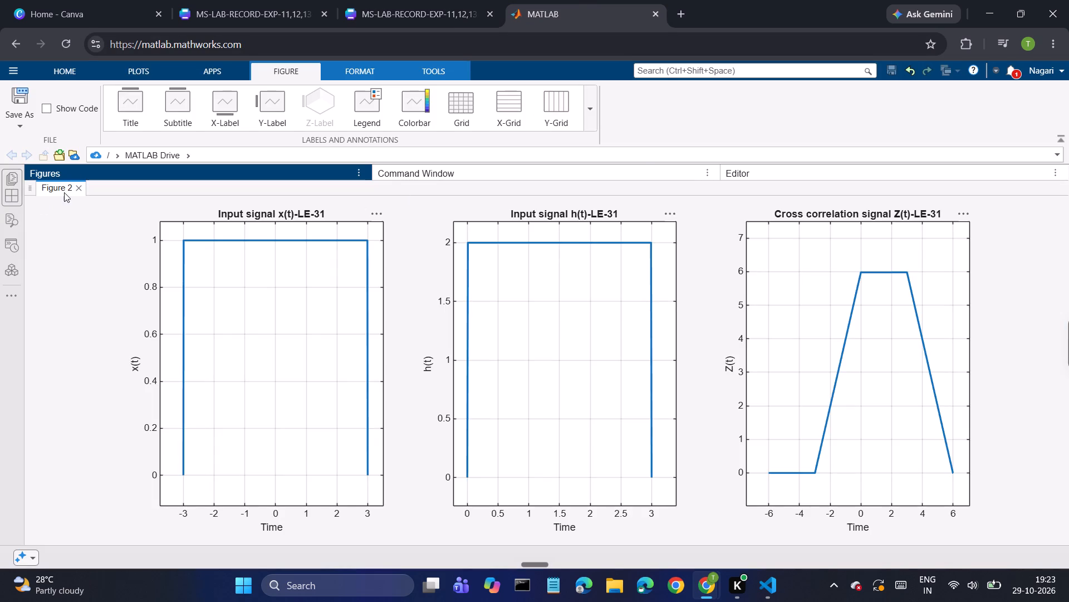
pyautogui.click(79, 186)
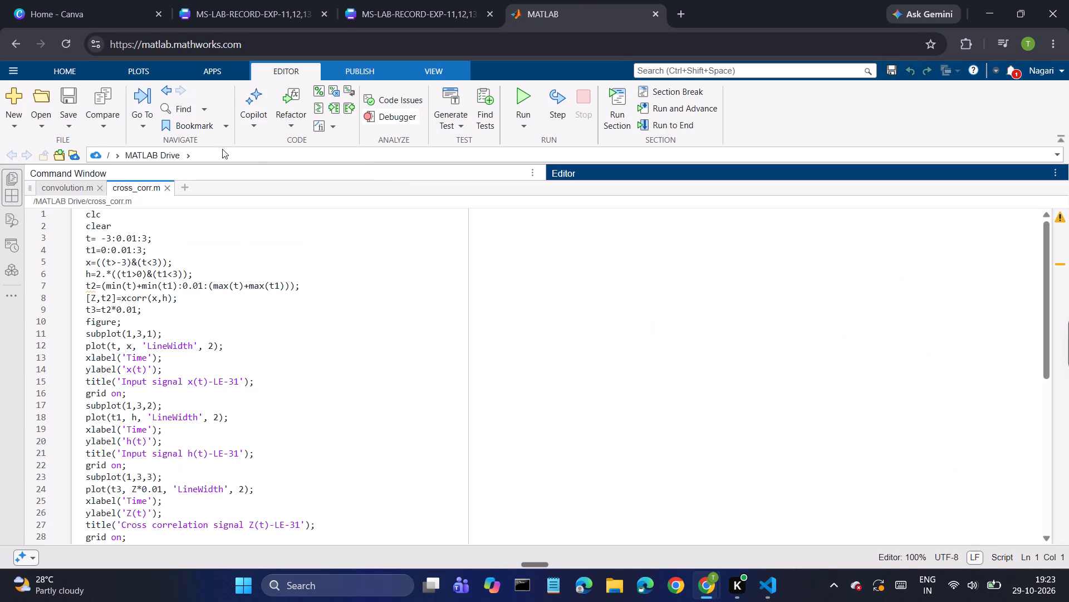
# Show the MATLAB Drive files, try to open the auto_corr.m script, and look through the remaining scripts in the list.
pyautogui.click(10, 168)
pyautogui.click(11, 174)
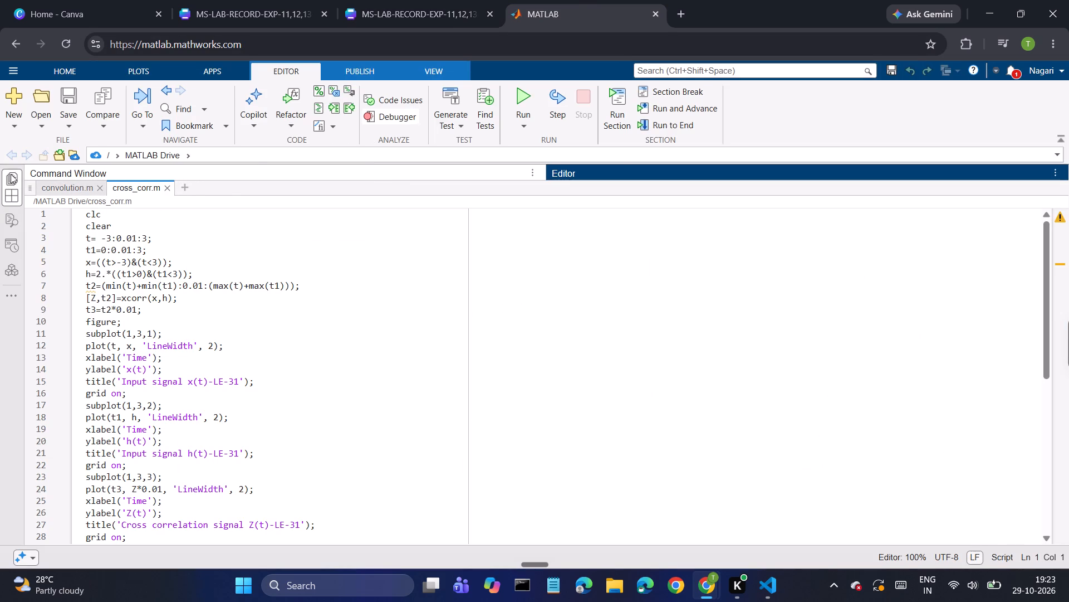
pyautogui.click(9, 181)
pyautogui.doubleClick(66, 219)
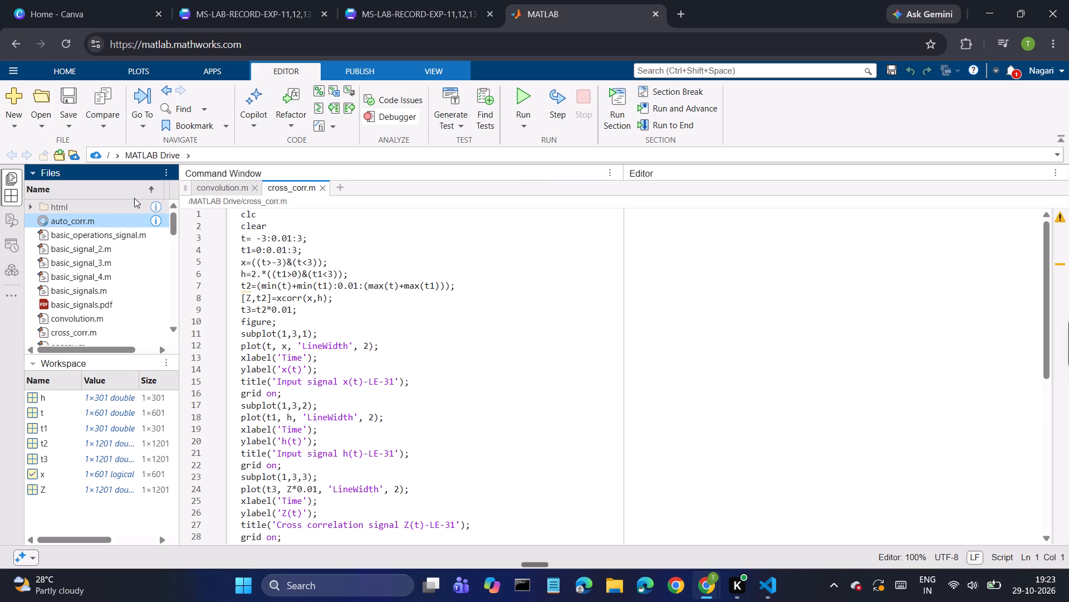
pyautogui.scroll(-3, 97, 255)
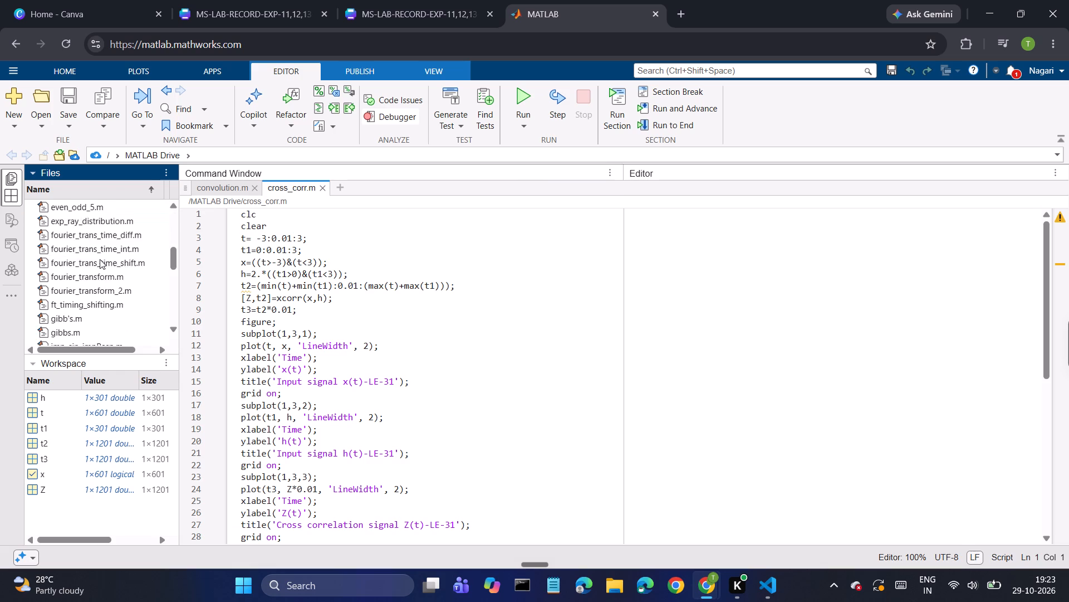
pyautogui.scroll(-2, 100, 259)
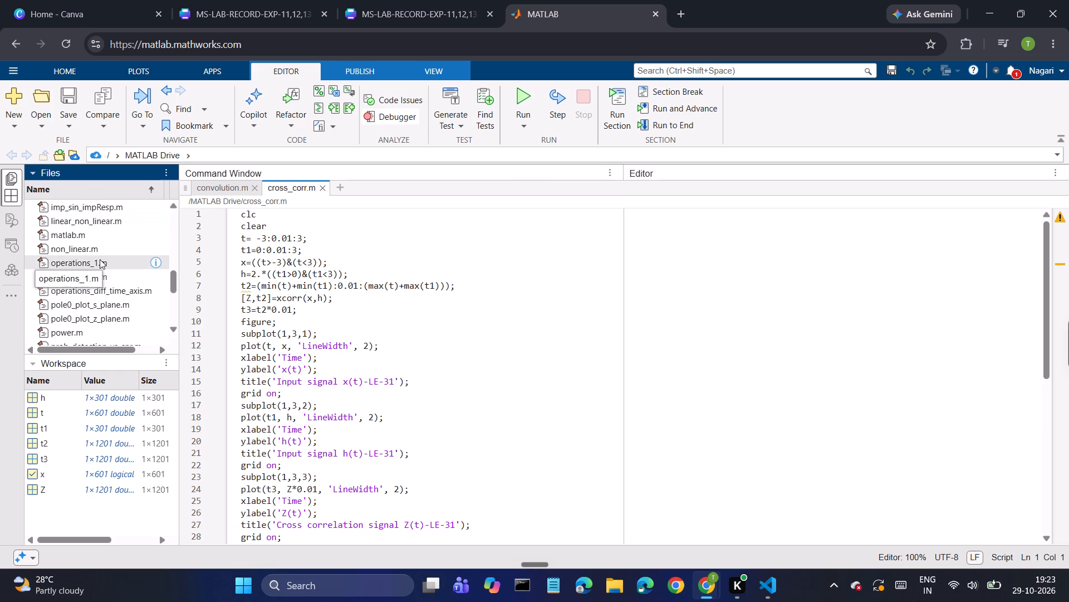
# Switch to the Canva lab record and review the code and plots on the Experiment-12 and Experiment-13 pages.
pyautogui.click(381, 21)
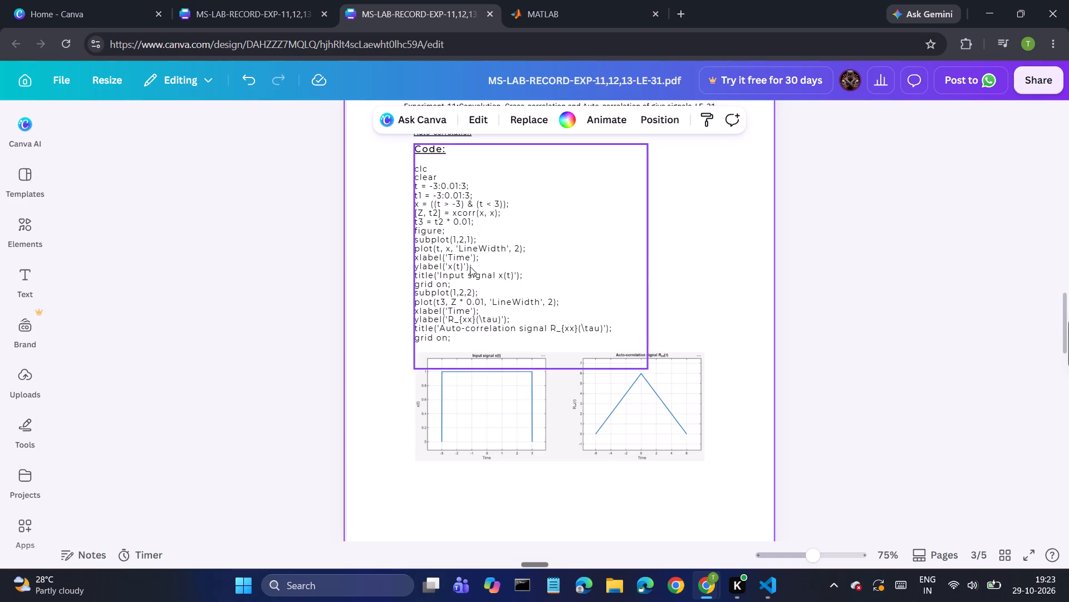
pyautogui.scroll(-7, 472, 275)
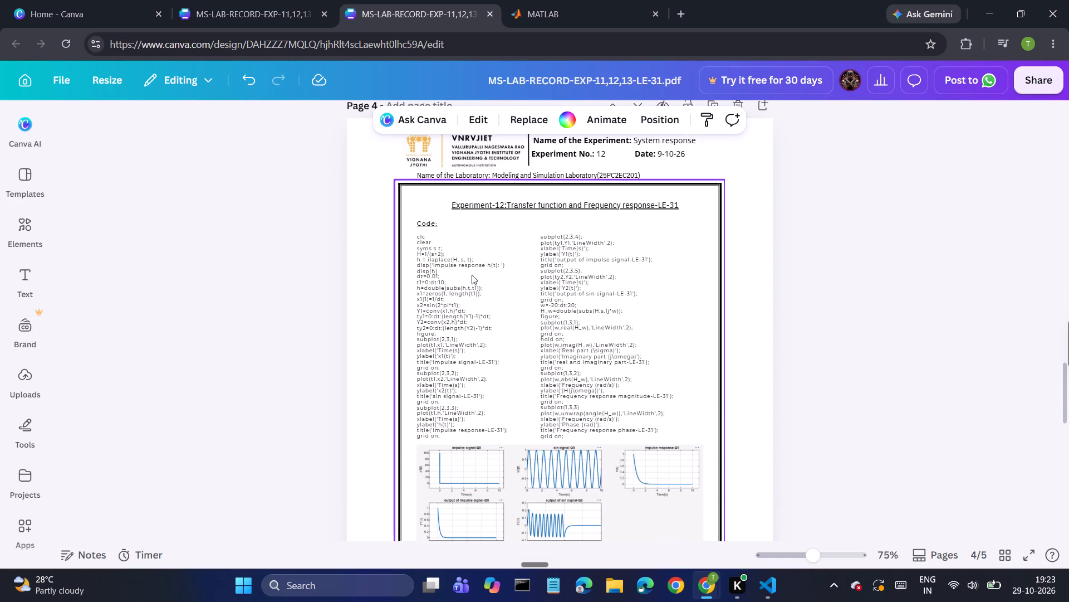
pyautogui.scroll(-1, 472, 275)
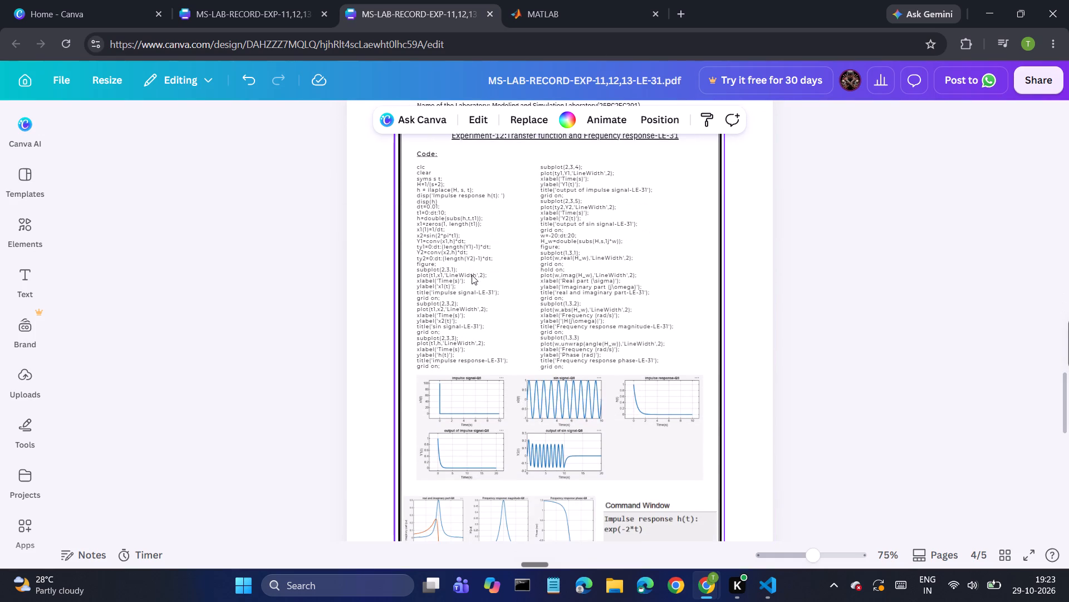
pyautogui.scroll(-2, 472, 275)
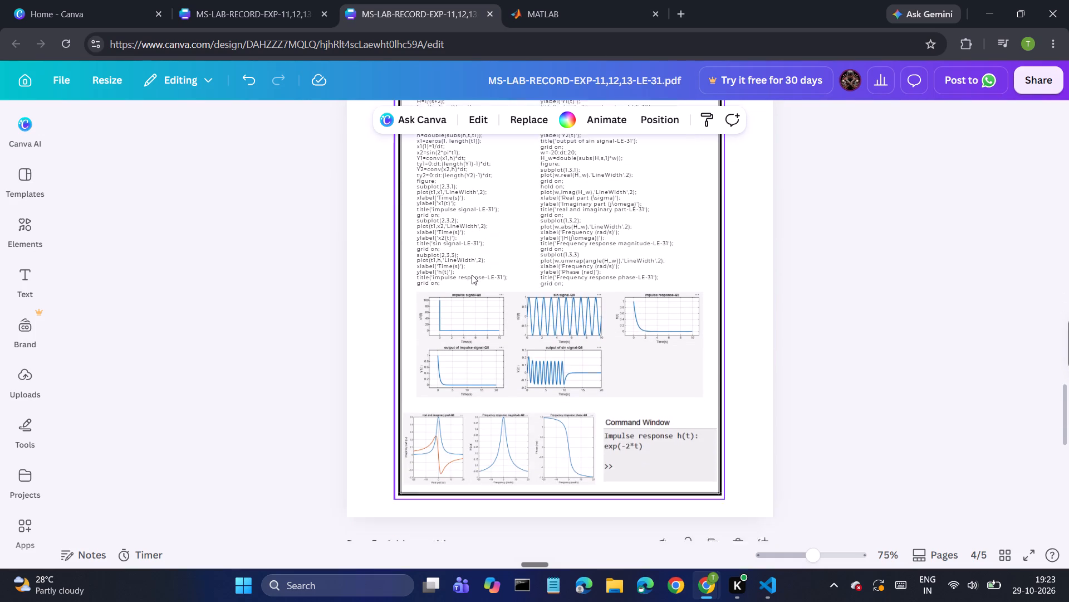
pyautogui.scroll(-3, 472, 275)
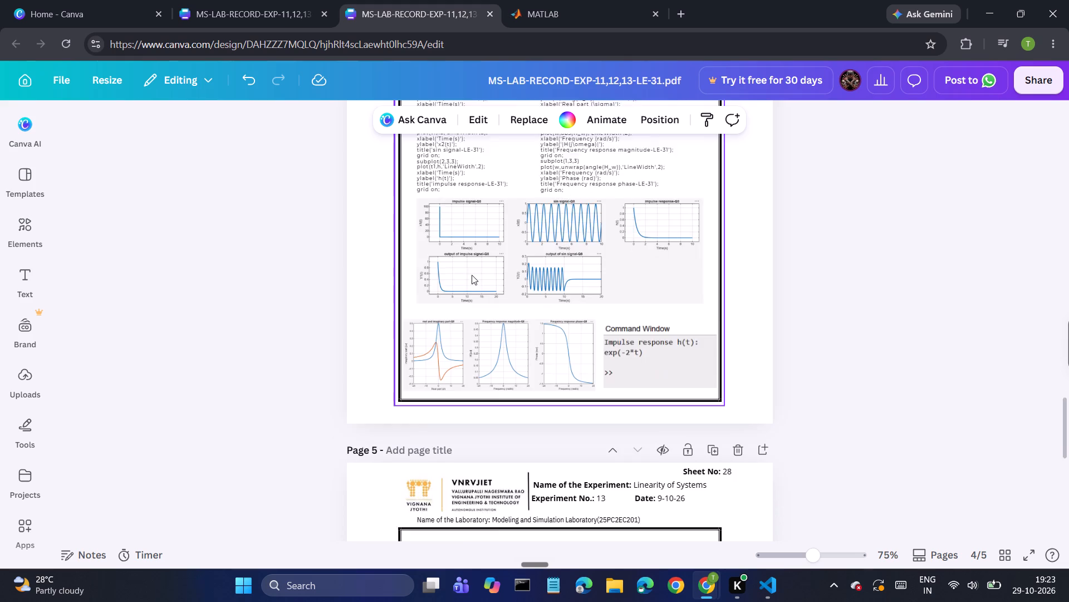
pyautogui.scroll(-8, 472, 275)
pyautogui.scroll(6, 472, 275)
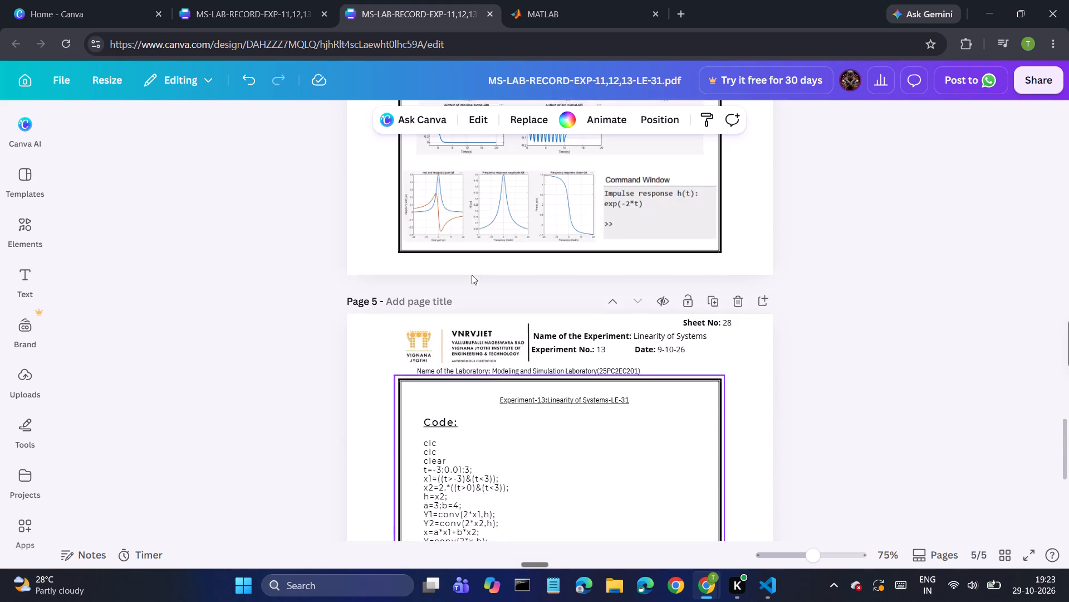
pyautogui.scroll(14, 472, 275)
pyautogui.click(552, 0)
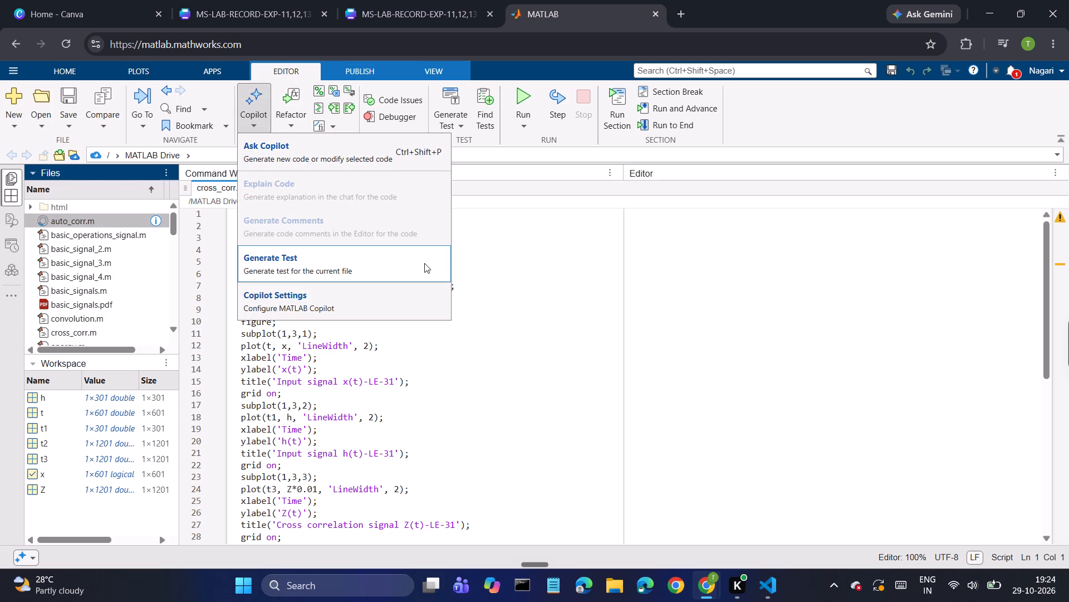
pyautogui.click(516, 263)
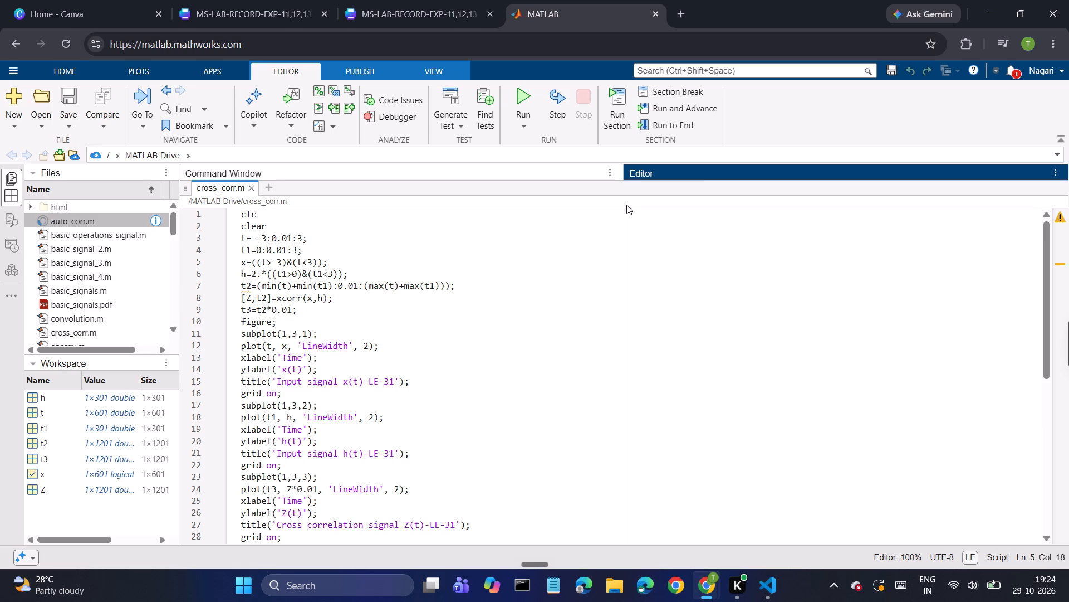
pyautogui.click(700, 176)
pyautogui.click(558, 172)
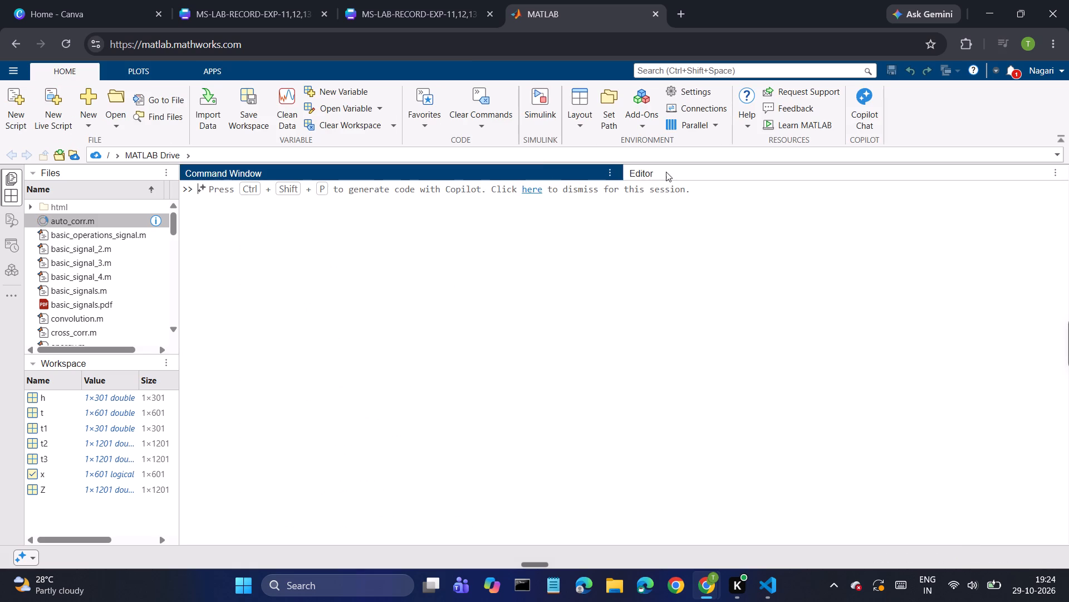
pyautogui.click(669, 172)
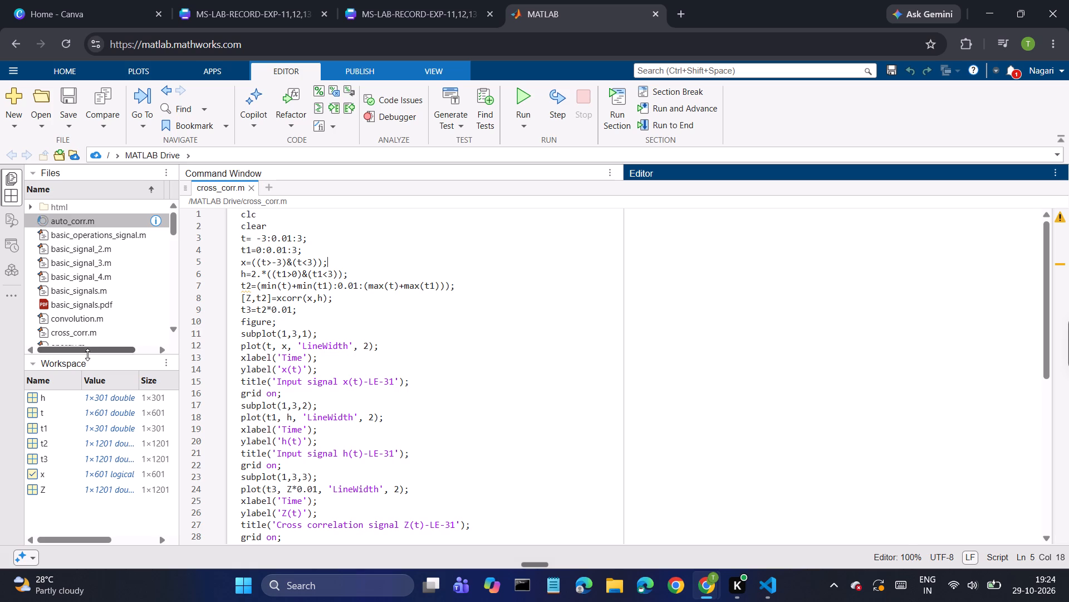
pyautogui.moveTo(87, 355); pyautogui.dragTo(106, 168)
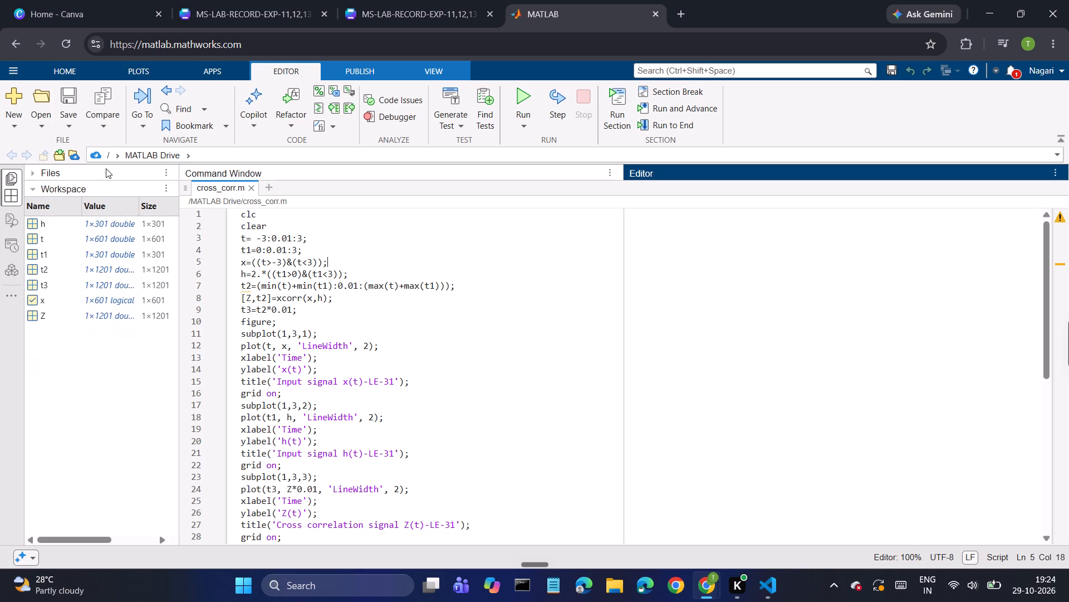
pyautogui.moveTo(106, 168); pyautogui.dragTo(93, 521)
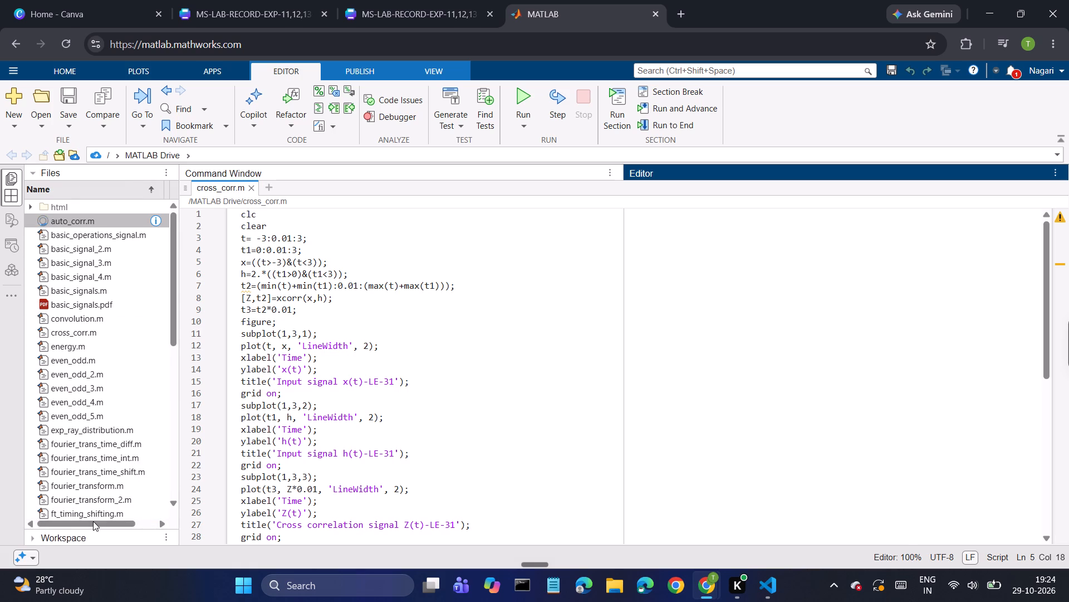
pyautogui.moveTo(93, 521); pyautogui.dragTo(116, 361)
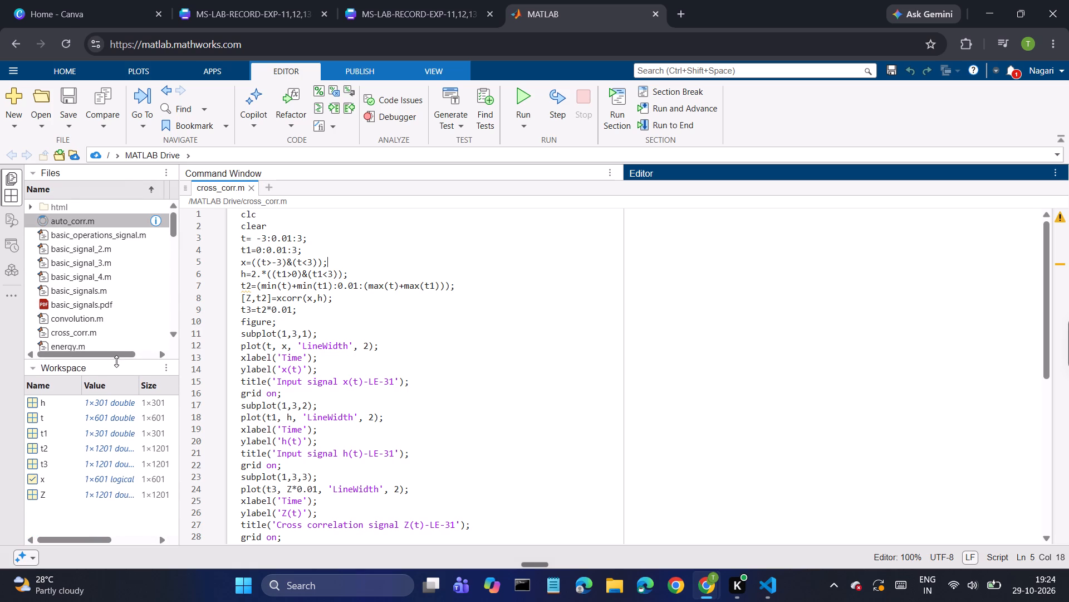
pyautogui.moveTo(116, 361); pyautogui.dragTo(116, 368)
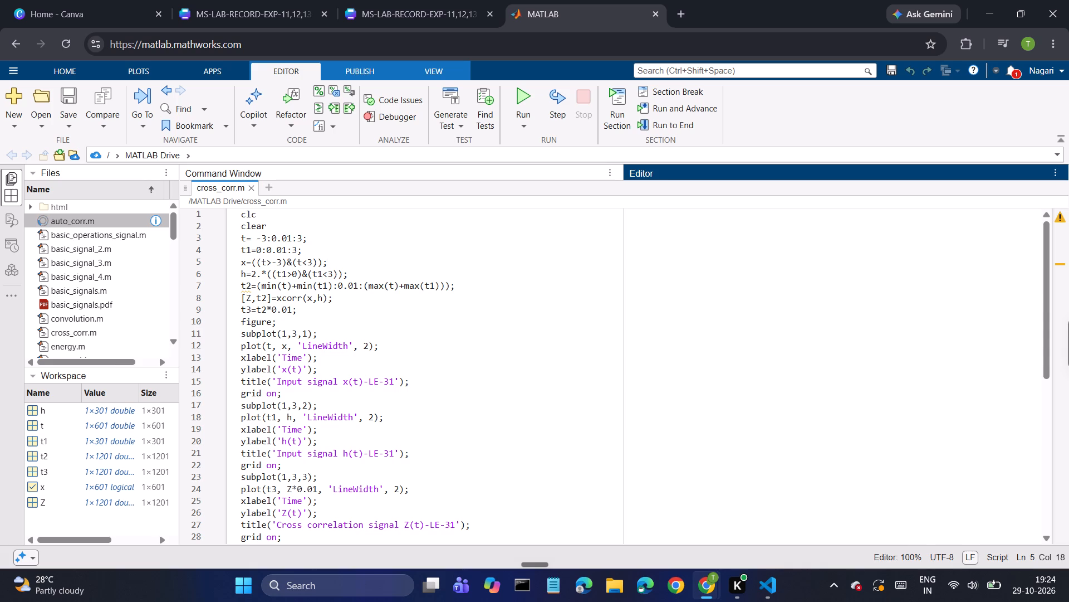
# Try again to open the auto_corr.m script, and reload the MATLAB page.
pyautogui.doubleClick(130, 220)
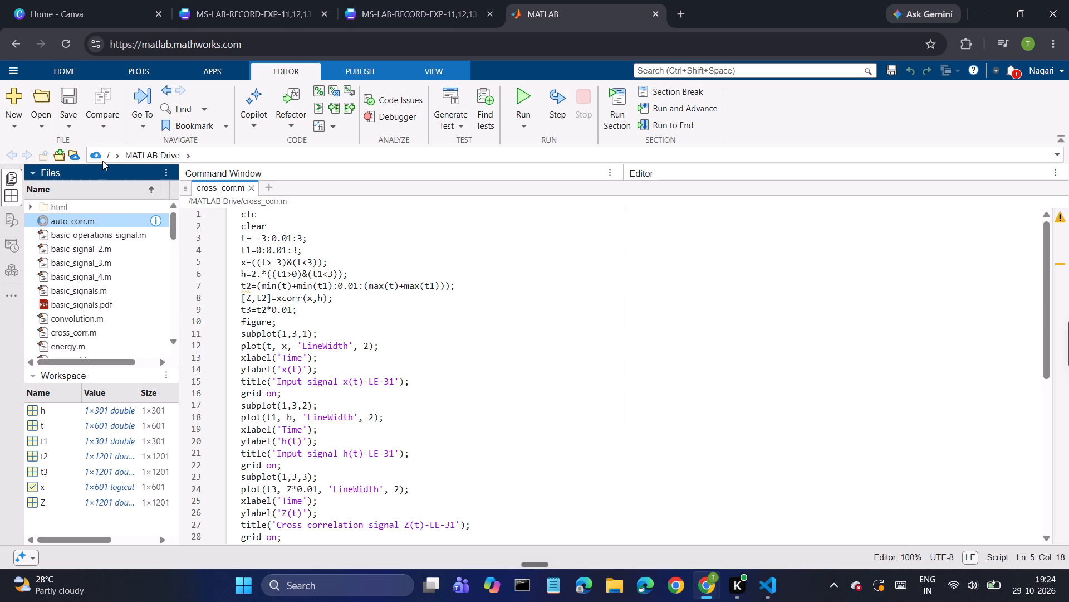
pyautogui.click(66, 46)
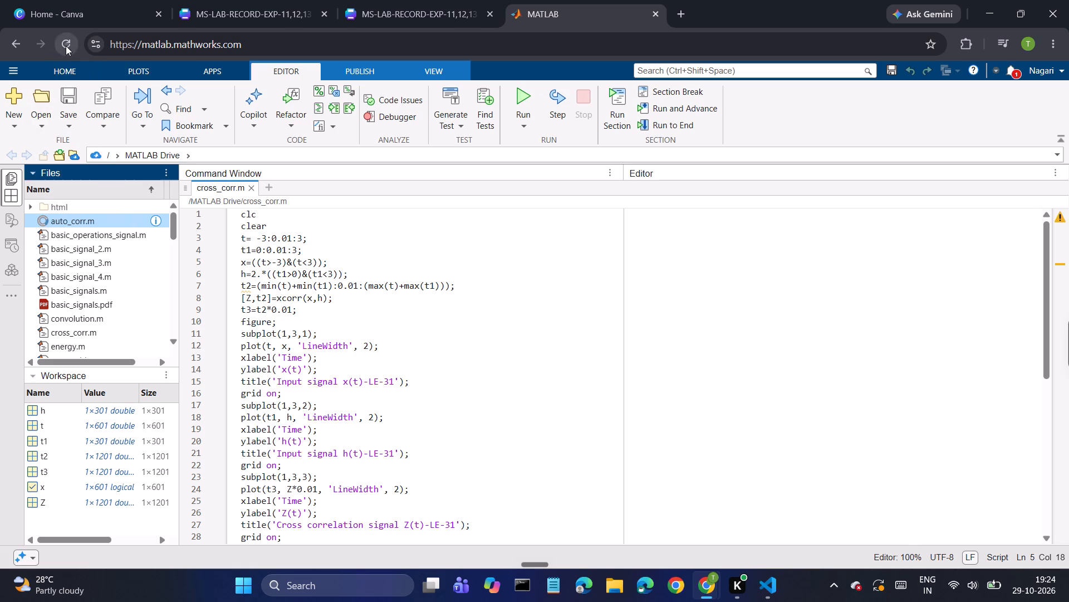
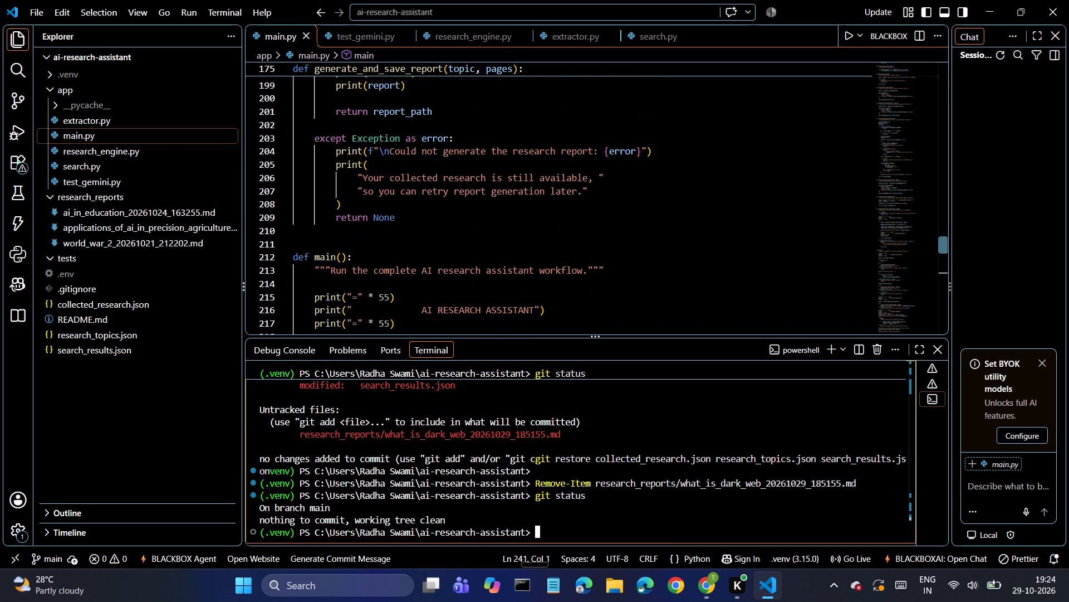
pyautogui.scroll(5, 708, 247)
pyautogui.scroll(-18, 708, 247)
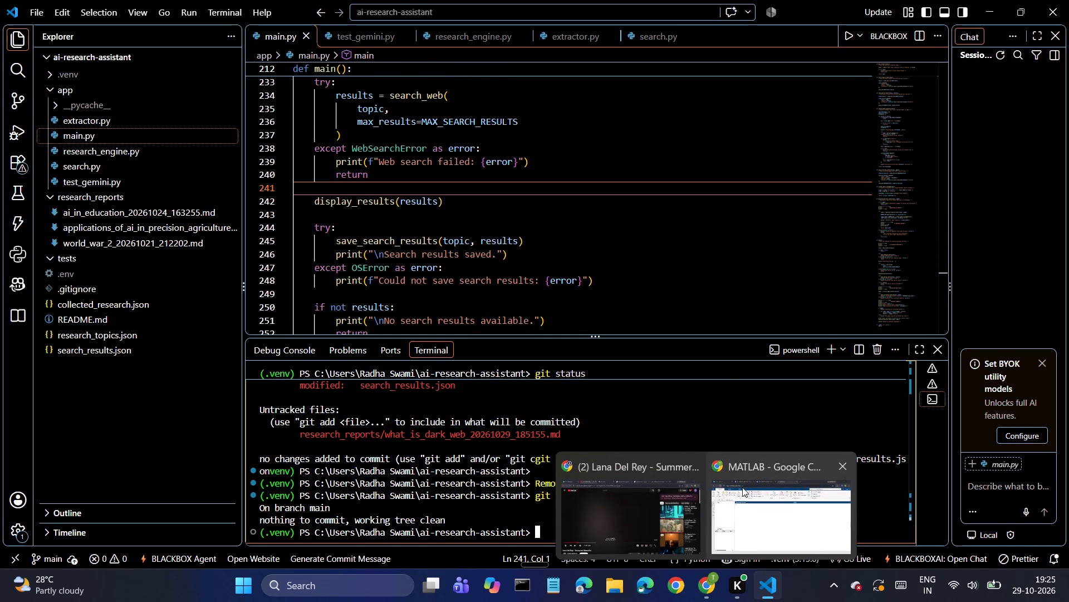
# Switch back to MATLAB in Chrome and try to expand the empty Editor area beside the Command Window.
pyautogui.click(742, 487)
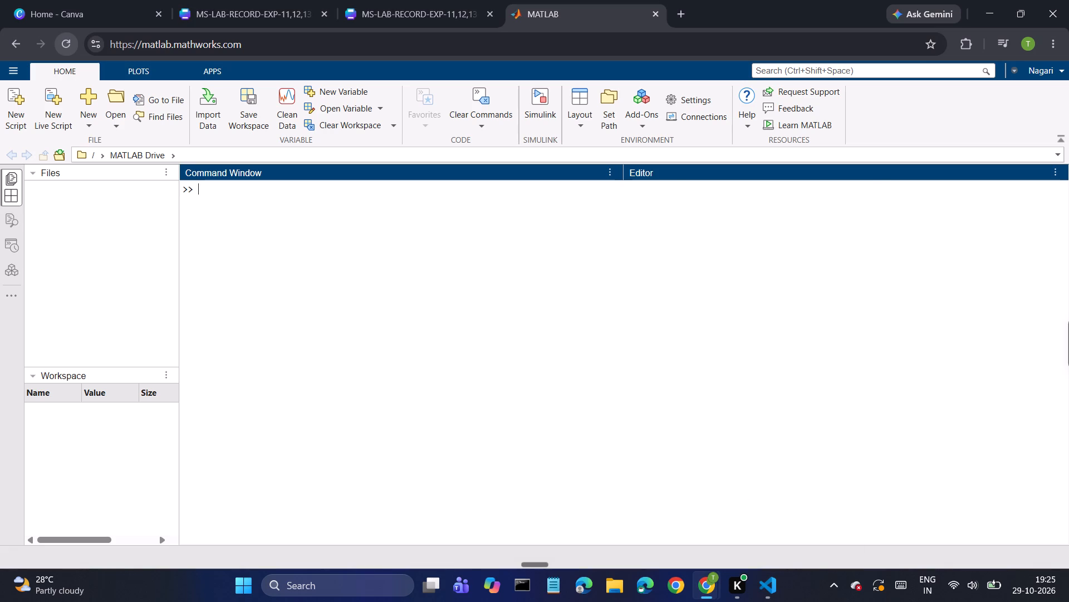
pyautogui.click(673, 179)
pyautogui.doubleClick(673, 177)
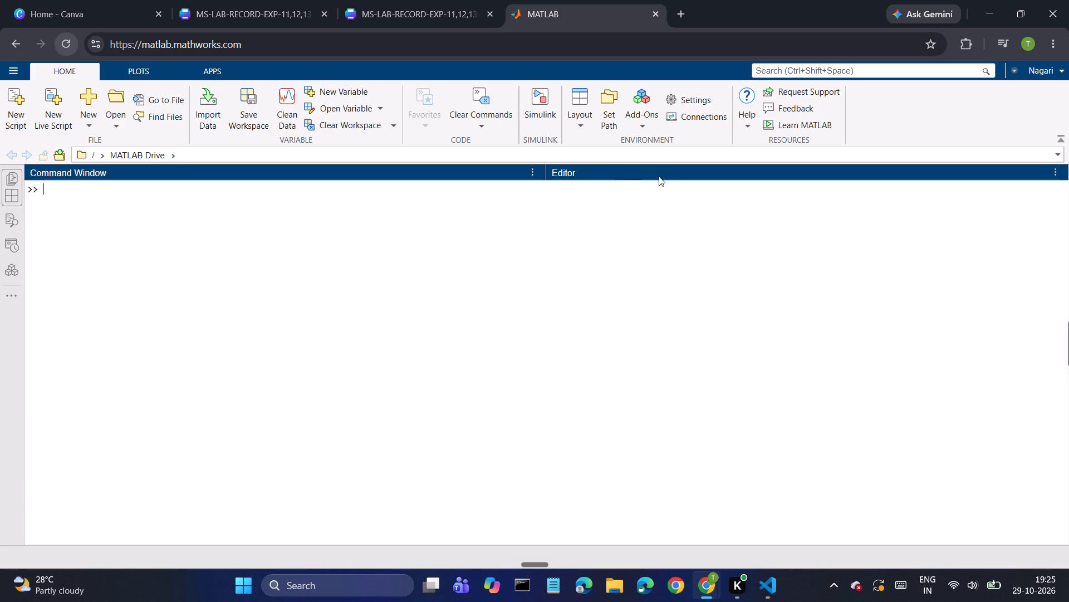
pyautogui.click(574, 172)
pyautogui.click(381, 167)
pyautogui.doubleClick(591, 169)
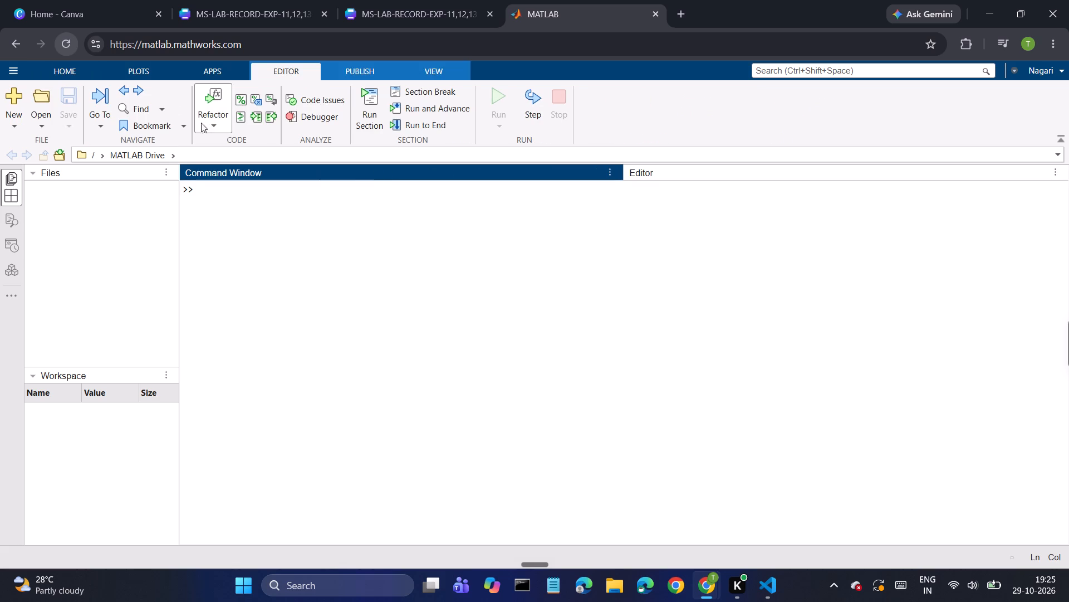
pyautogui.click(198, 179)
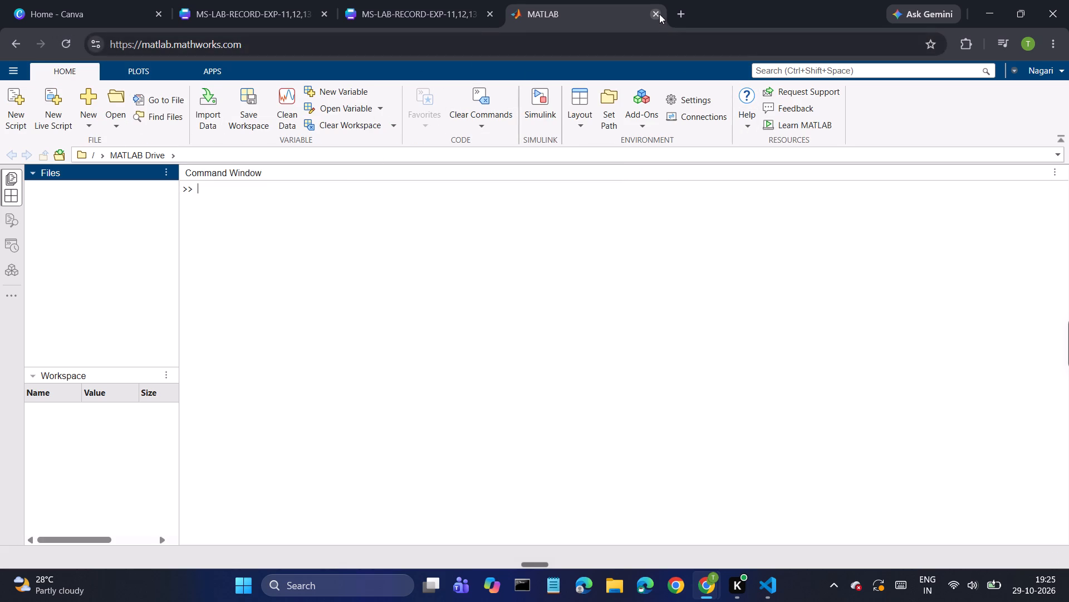
# Close the MATLAB browser tab, leaving the Canva lab record open.
pyautogui.click(659, 14)
pyautogui.click(590, 140)
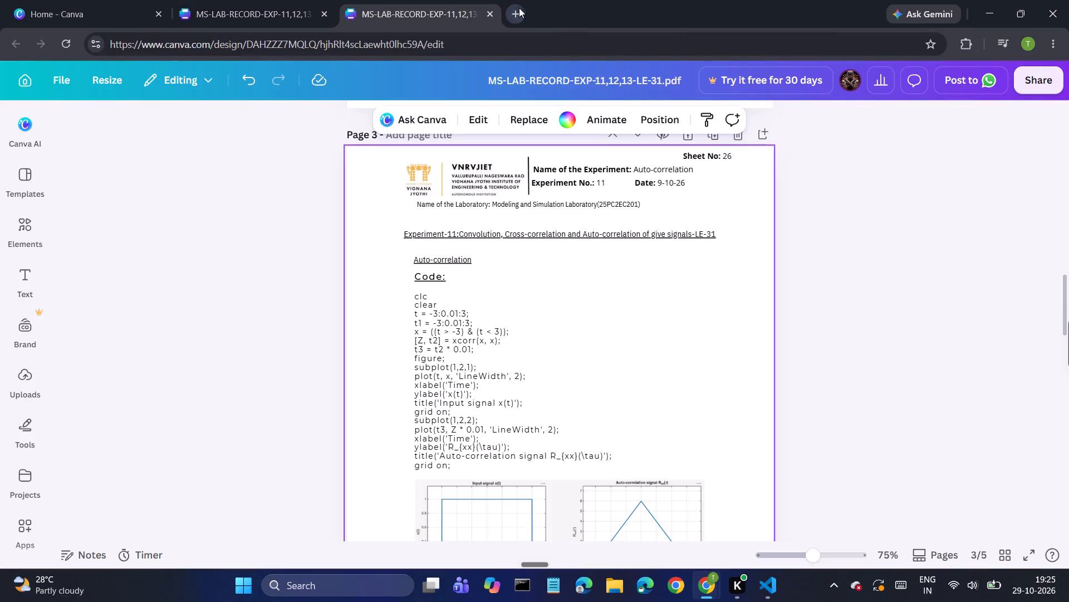
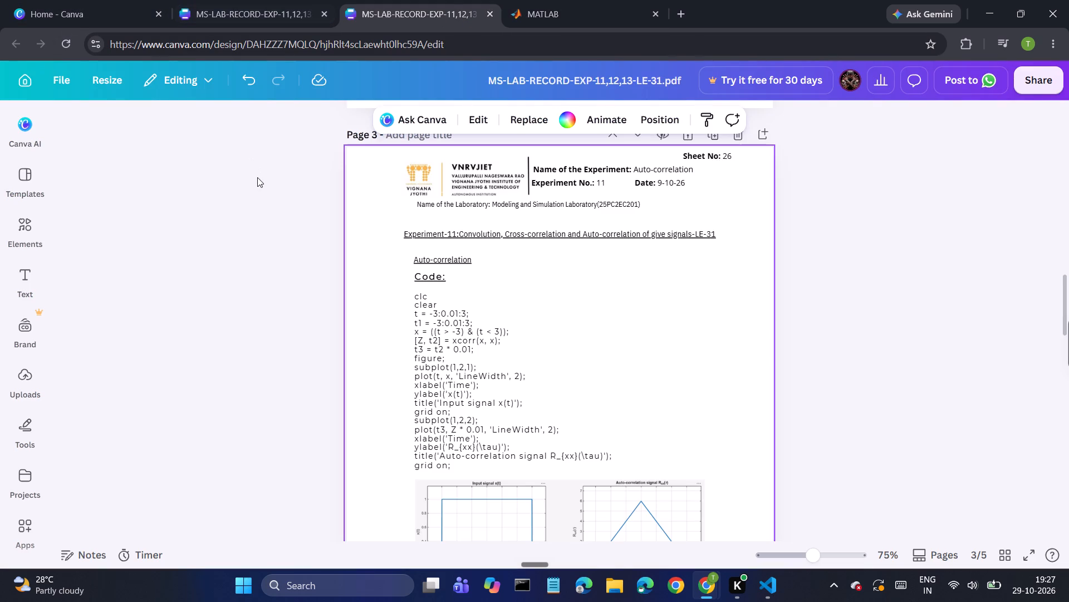
# Review pages 3 to 5 of the lab record and examine the page 3 auto-correlation plots up close.
pyautogui.scroll(-1, 273, 219)
pyautogui.scroll(2, 273, 219)
pyautogui.scroll(-4, 273, 219)
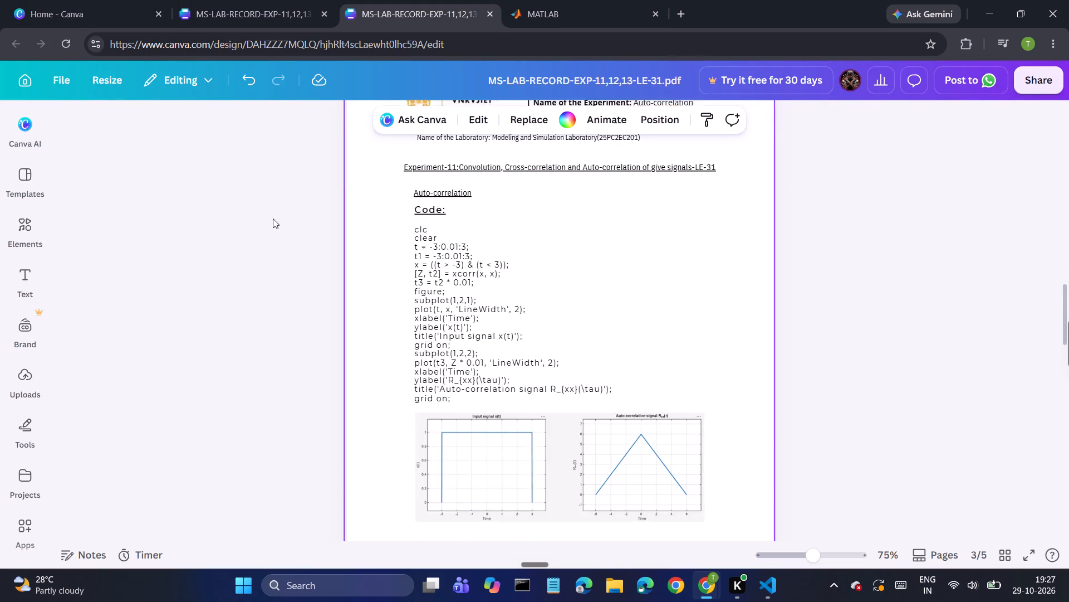
pyautogui.scroll(-15, 273, 219)
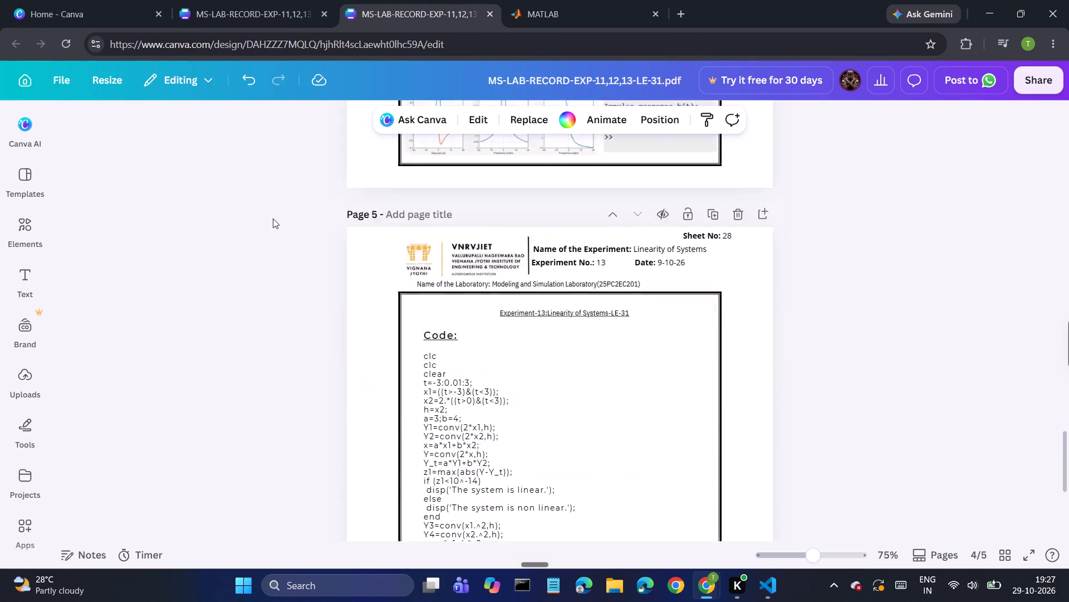
pyautogui.scroll(-1, 273, 219)
pyautogui.scroll(11, 273, 219)
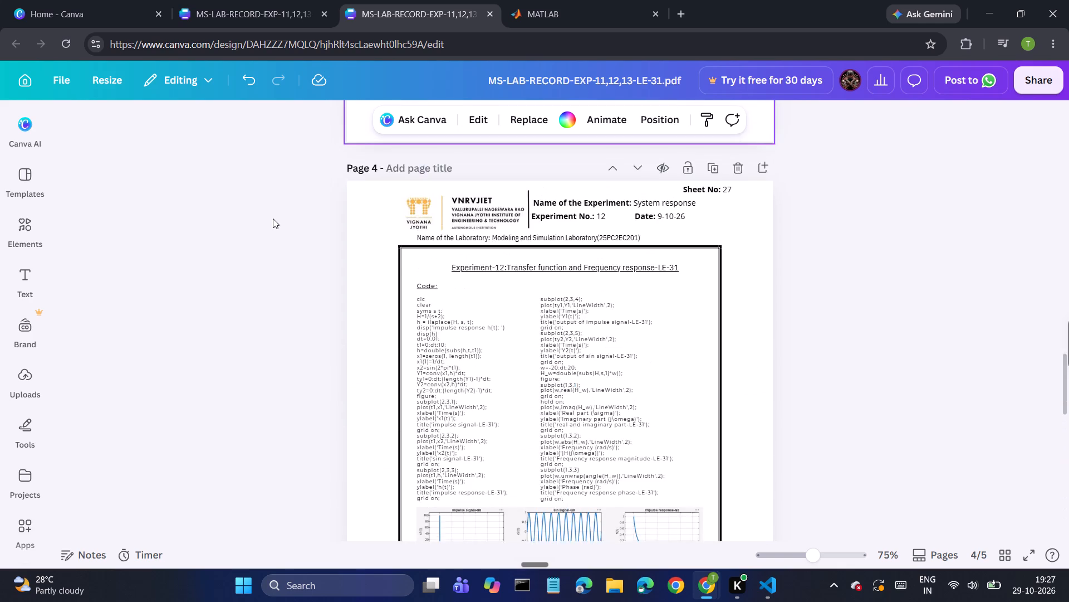
pyautogui.scroll(5, 273, 219)
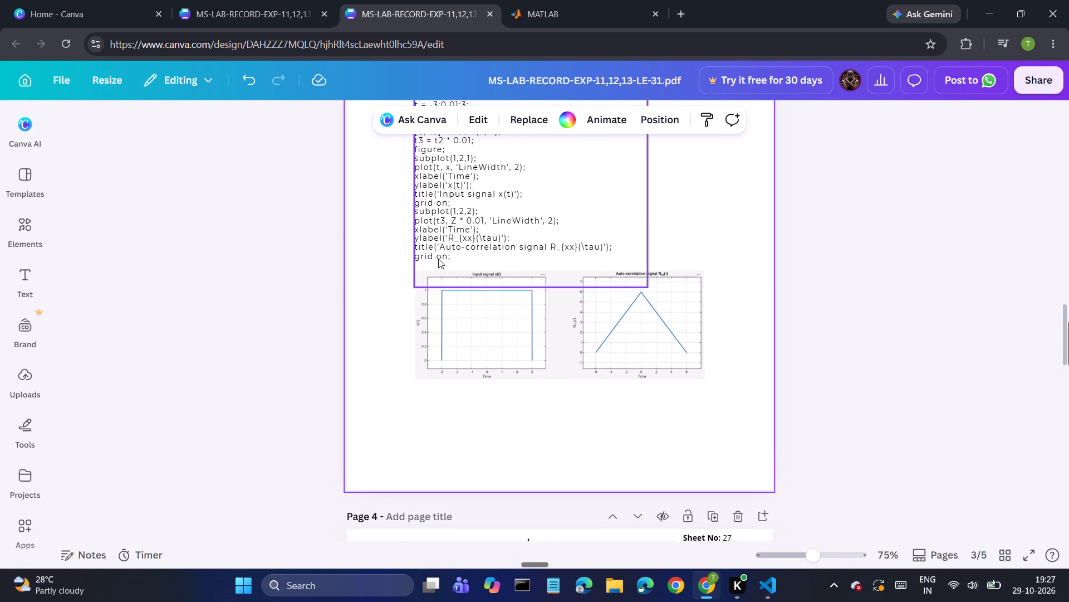
pyautogui.hotkey('ctrl', '+')
pyautogui.hotkey('ctrl', '+')
pyautogui.hotkey('ctrl', '+')
pyautogui.hotkey('ctrl', '+')
pyautogui.hotkey('ctrl', '+')
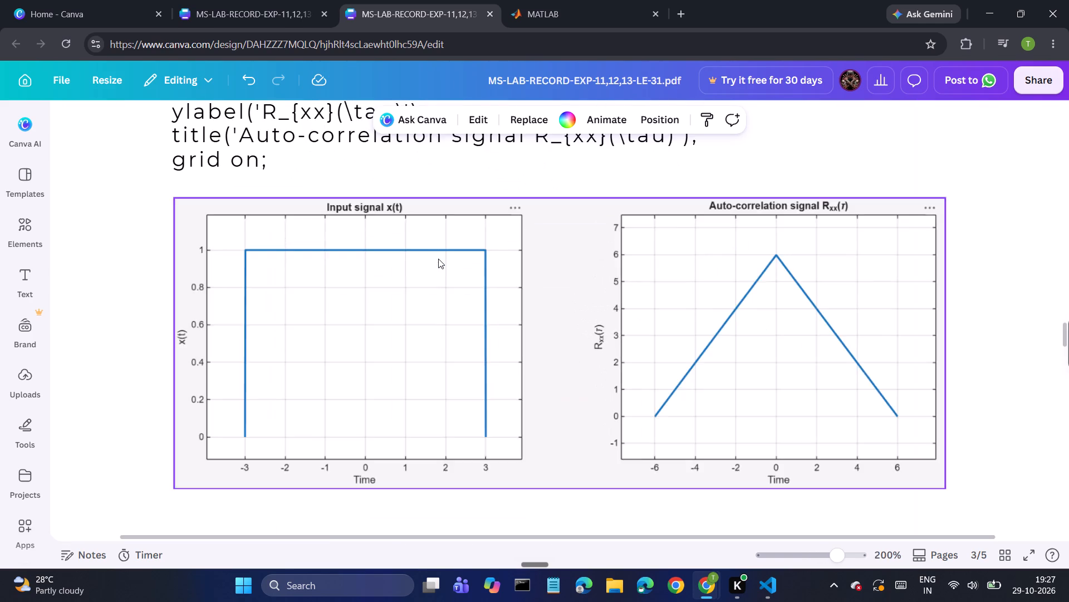
pyautogui.hotkey('ctrl', '+')
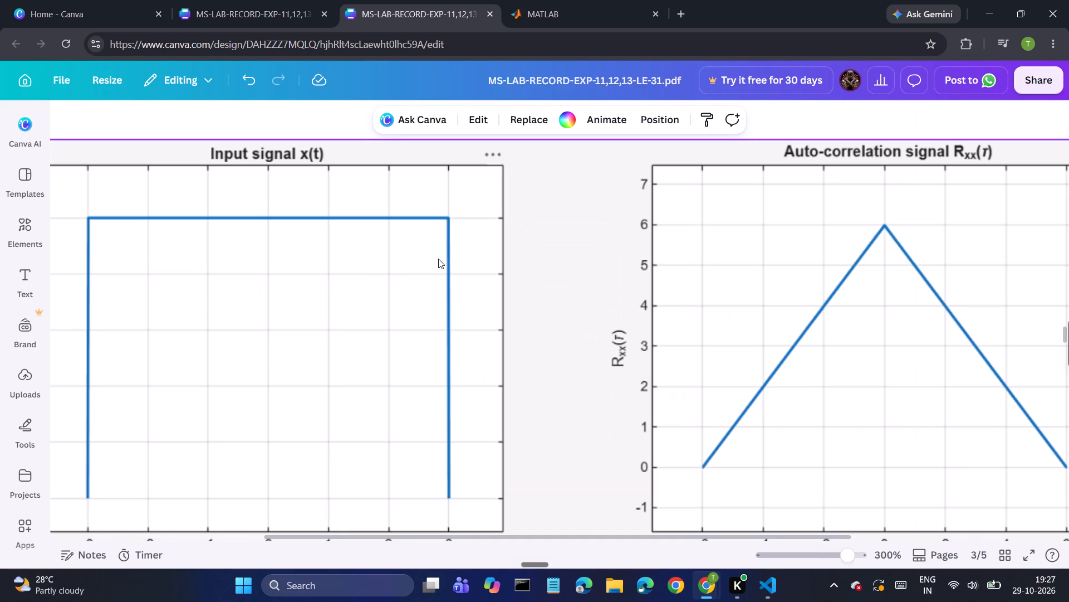
# Check whether the MATLAB browser tab has finished loading and return to the LE-31 lab record.
pyautogui.click(606, 0)
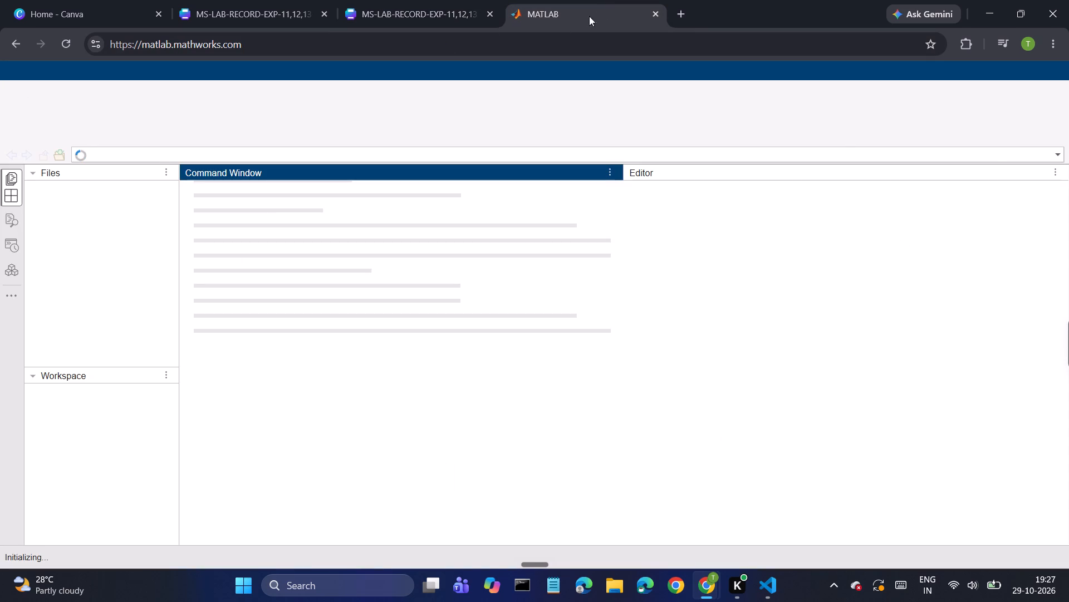
pyautogui.click(419, 15)
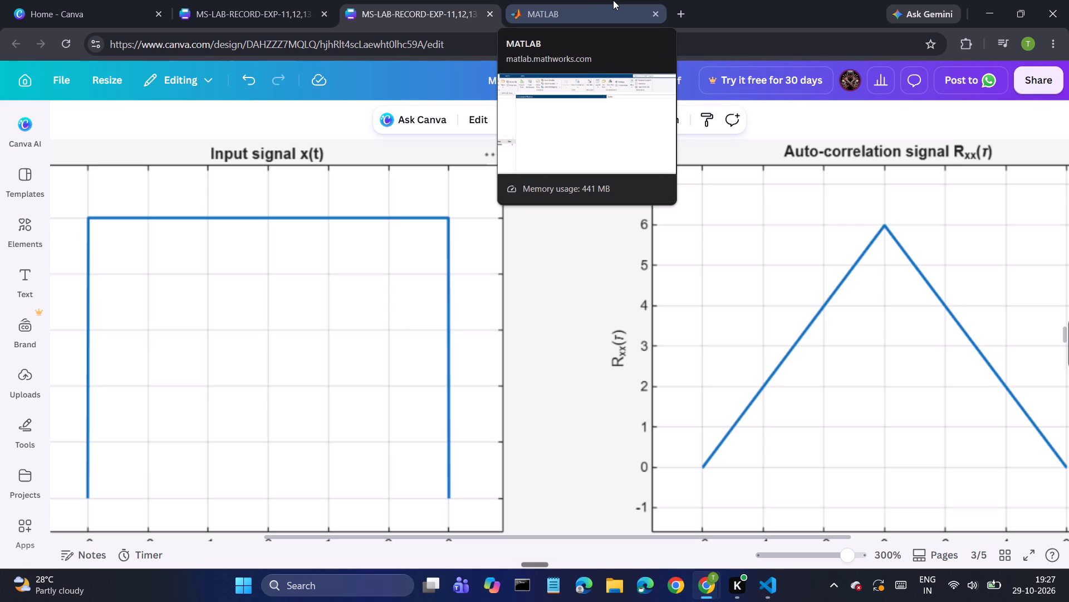
pyautogui.click(613, 0)
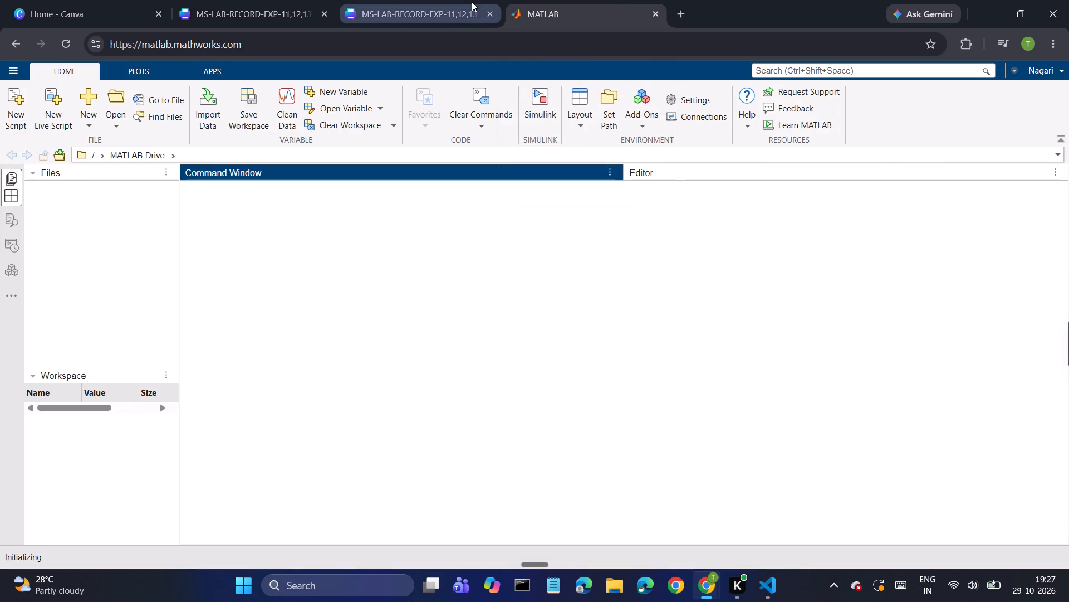
pyautogui.click(472, 2)
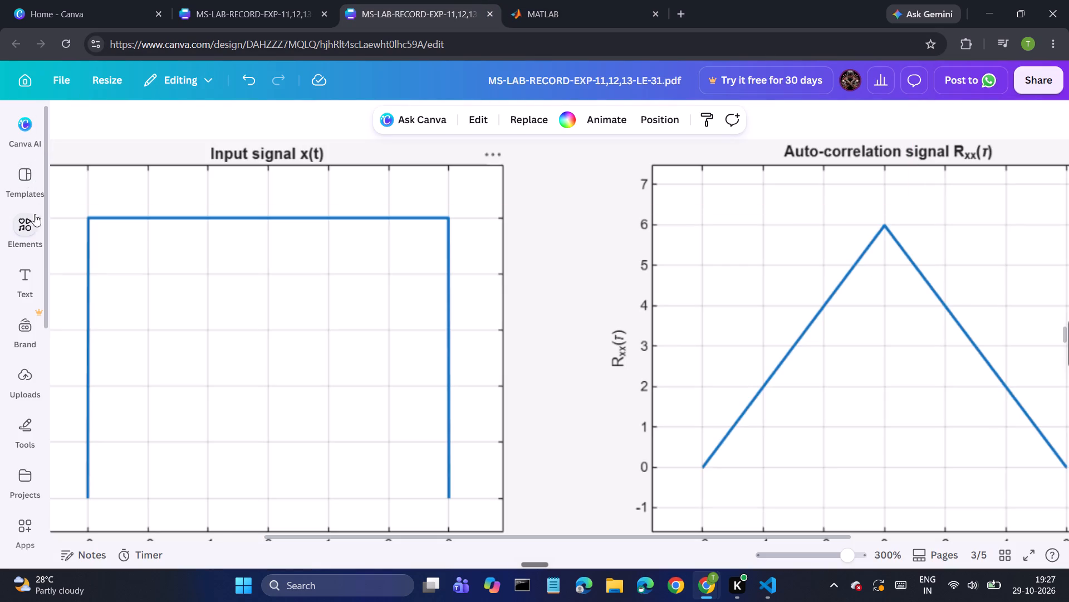
# Add a square shape to page 3 and place it over the auto-correlation plot image.
pyautogui.hotkey('ctrl', '-')
pyautogui.hotkey('ctrl', '-')
pyautogui.hotkey('ctrl', '-')
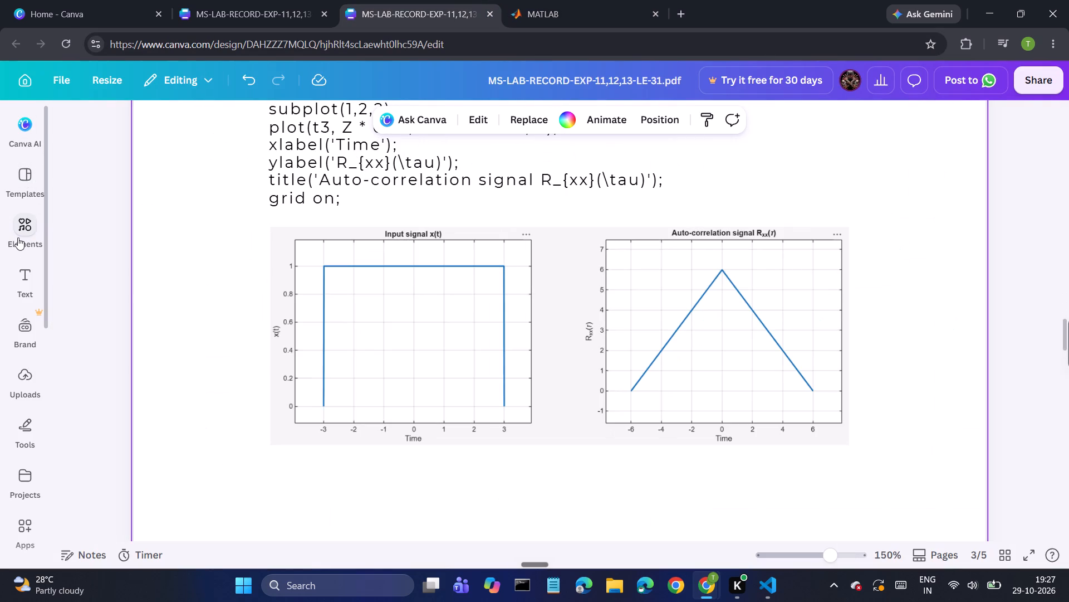
pyautogui.click(18, 237)
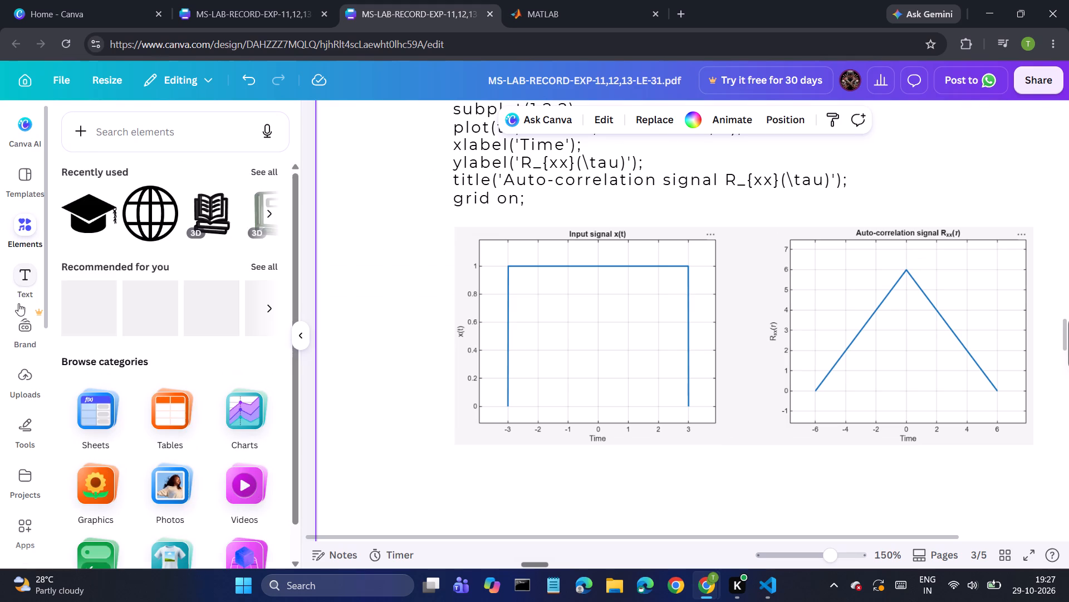
pyautogui.click(26, 419)
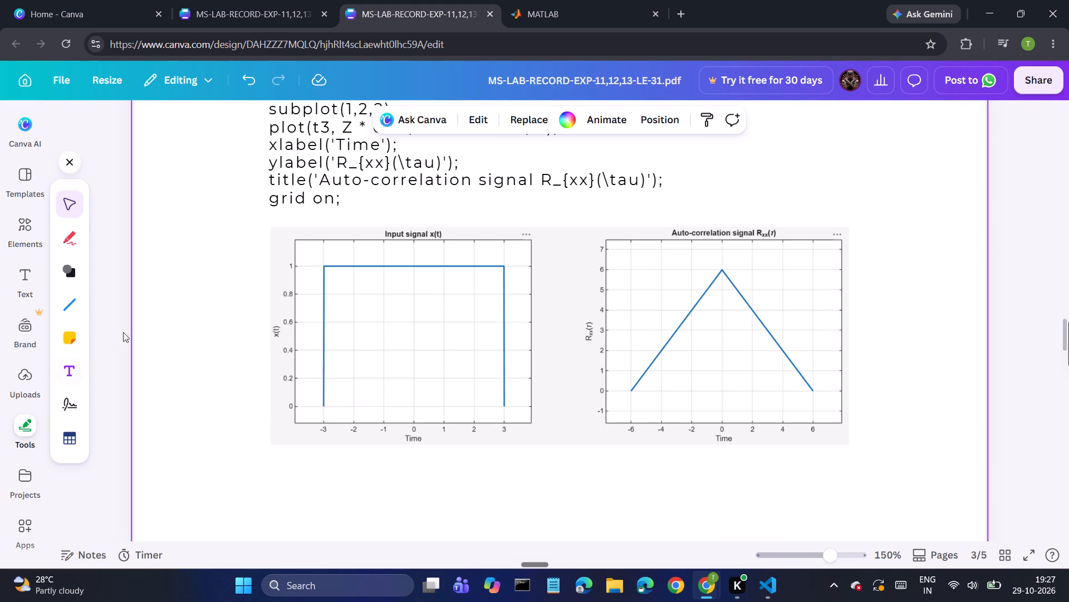
pyautogui.click(69, 274)
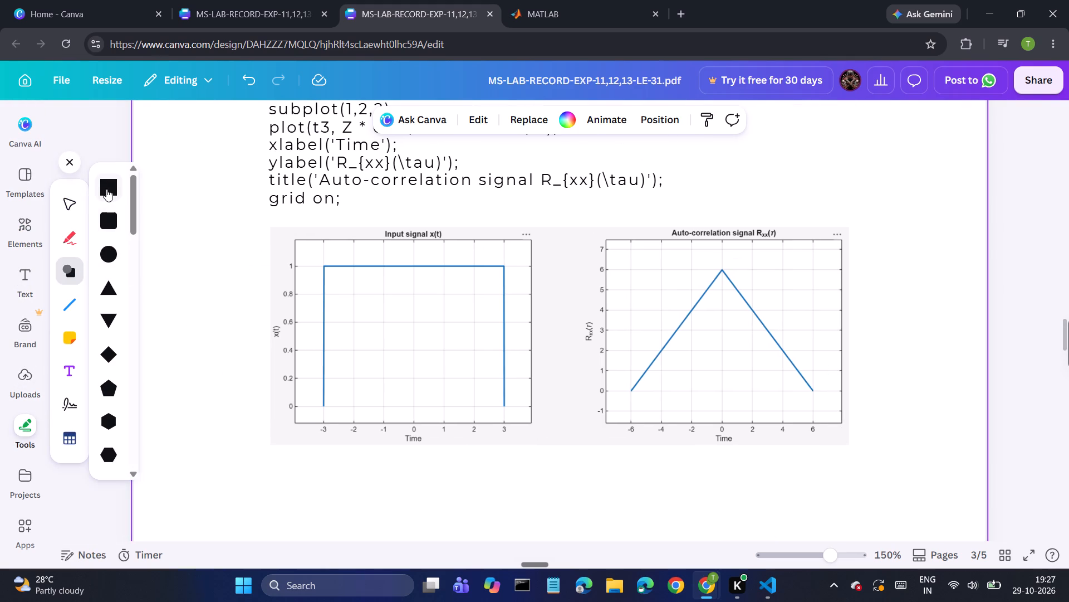
pyautogui.click(106, 189)
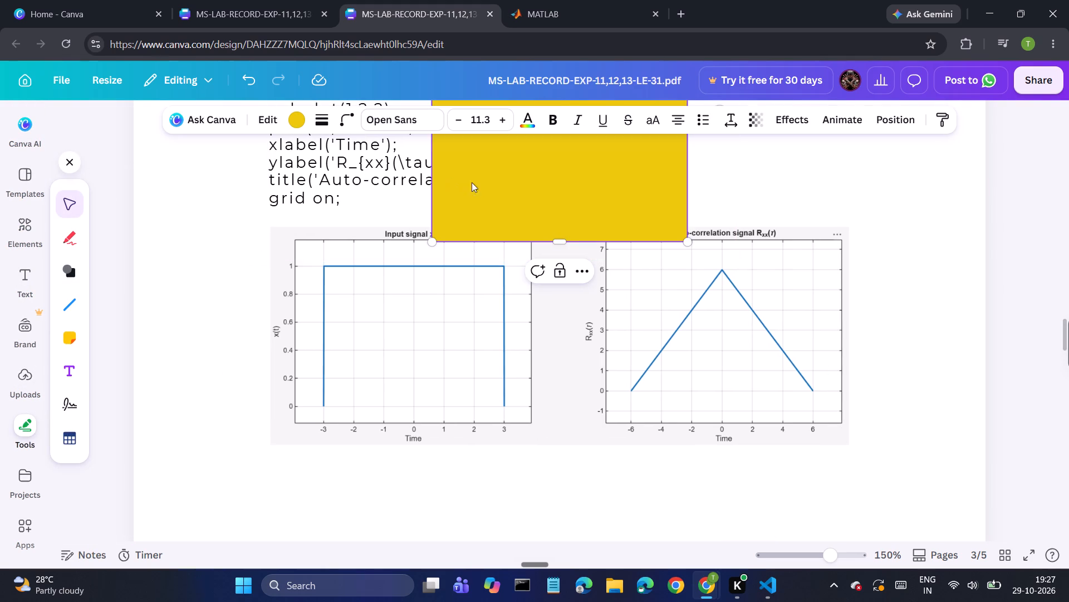
pyautogui.click(173, 259)
pyautogui.moveTo(512, 202); pyautogui.dragTo(443, 412)
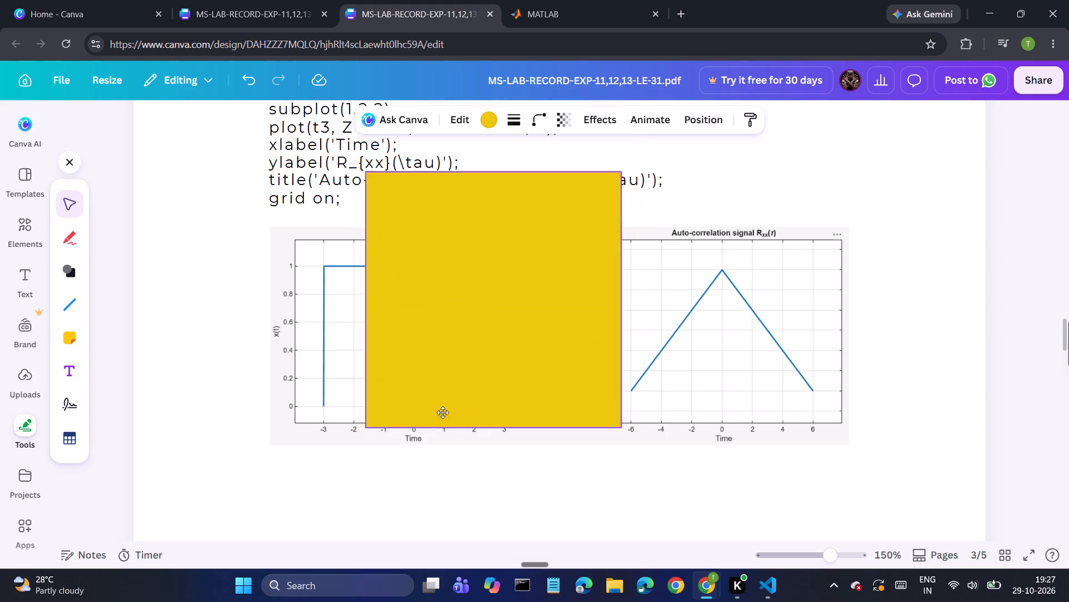
pyautogui.moveTo(443, 412); pyautogui.dragTo(435, 467)
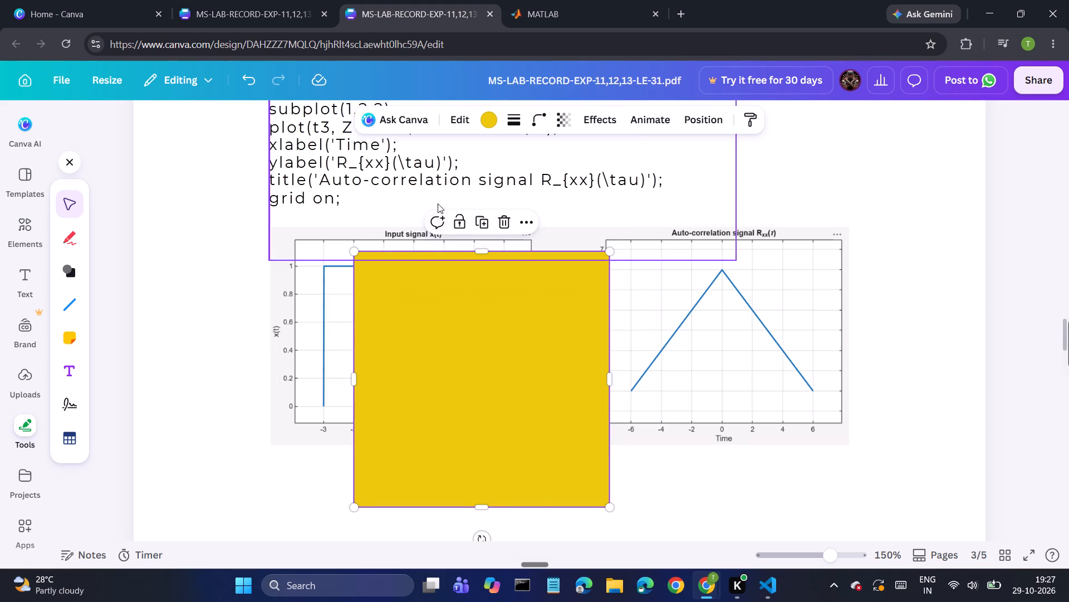
# Recolour the square with the light grey background colour sampled from the plot image.
pyautogui.click(487, 113)
pyautogui.click(102, 226)
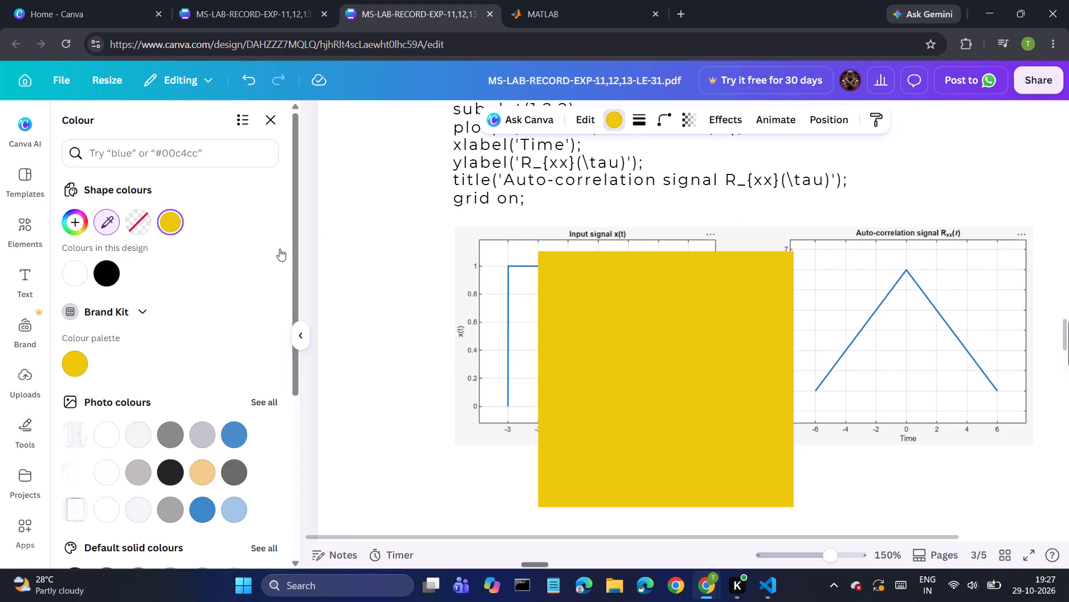
pyautogui.click(463, 261)
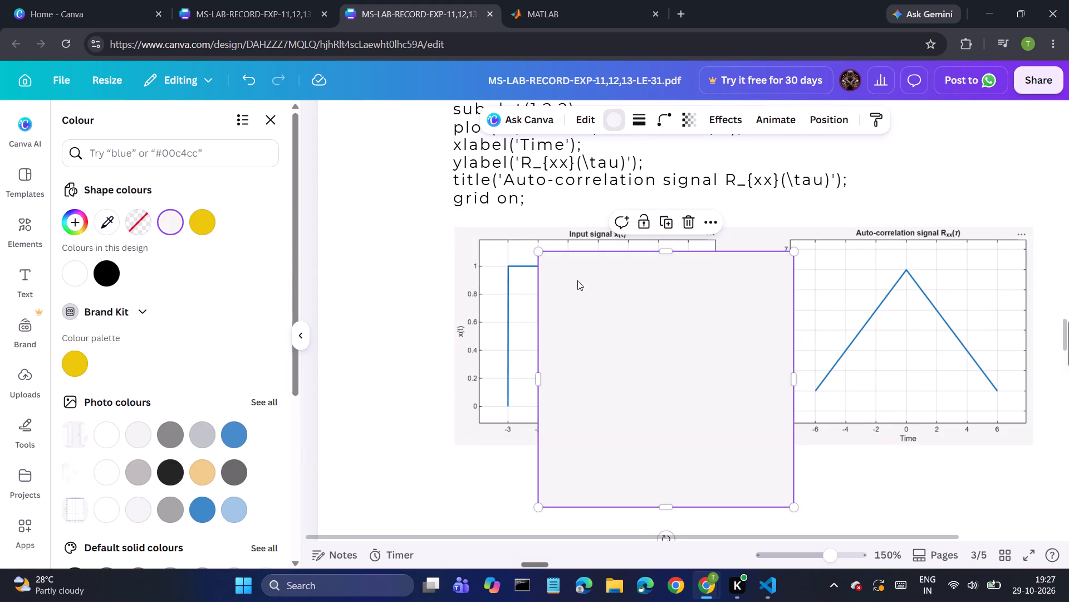
pyautogui.press('Escape')
pyautogui.press('Escape')
# Shrink the grey square to a small rectangle about 0.2 high, narrow enough to fit inside the input signal plot.
pyautogui.moveTo(676, 507); pyautogui.dragTo(668, 260)
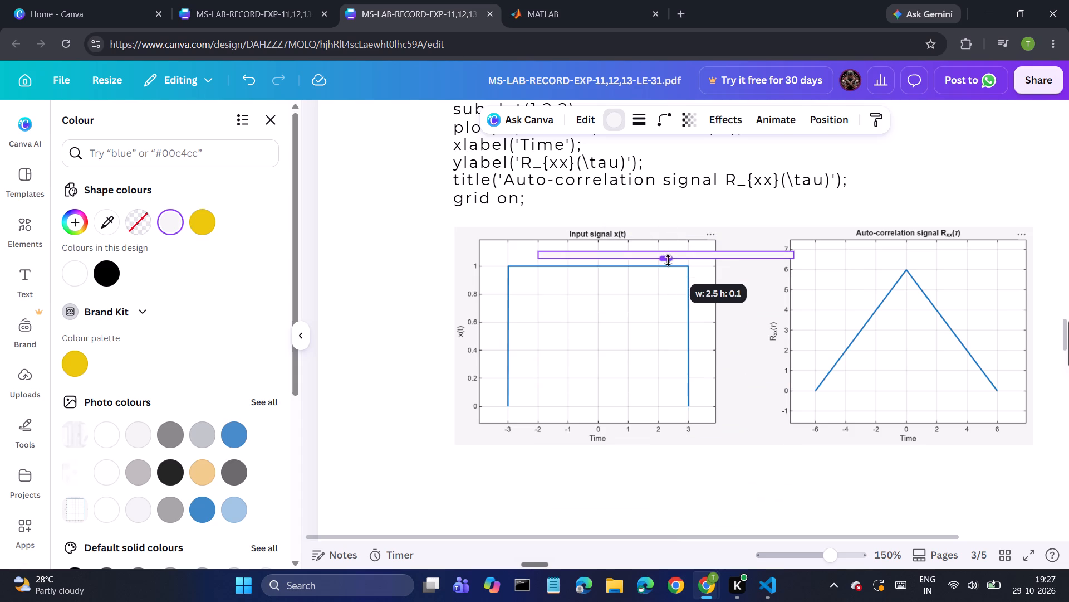
pyautogui.moveTo(668, 260); pyautogui.dragTo(670, 270)
pyautogui.moveTo(796, 261); pyautogui.dragTo(708, 254)
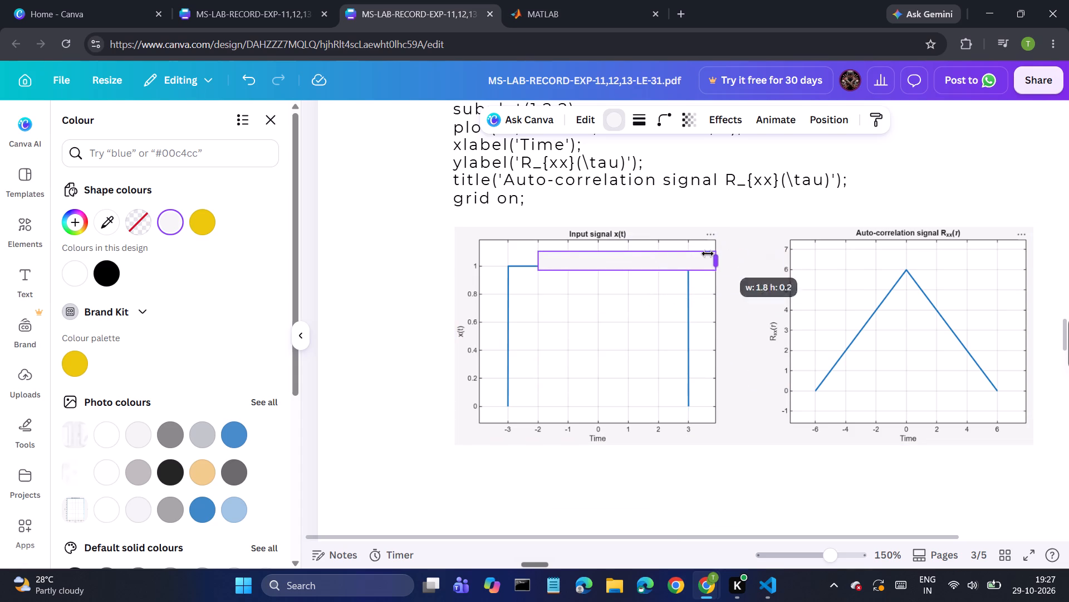
pyautogui.moveTo(708, 254); pyautogui.dragTo(582, 259)
# Check MATLAB's loading status again and return to the lab record.
pyautogui.click(554, 0)
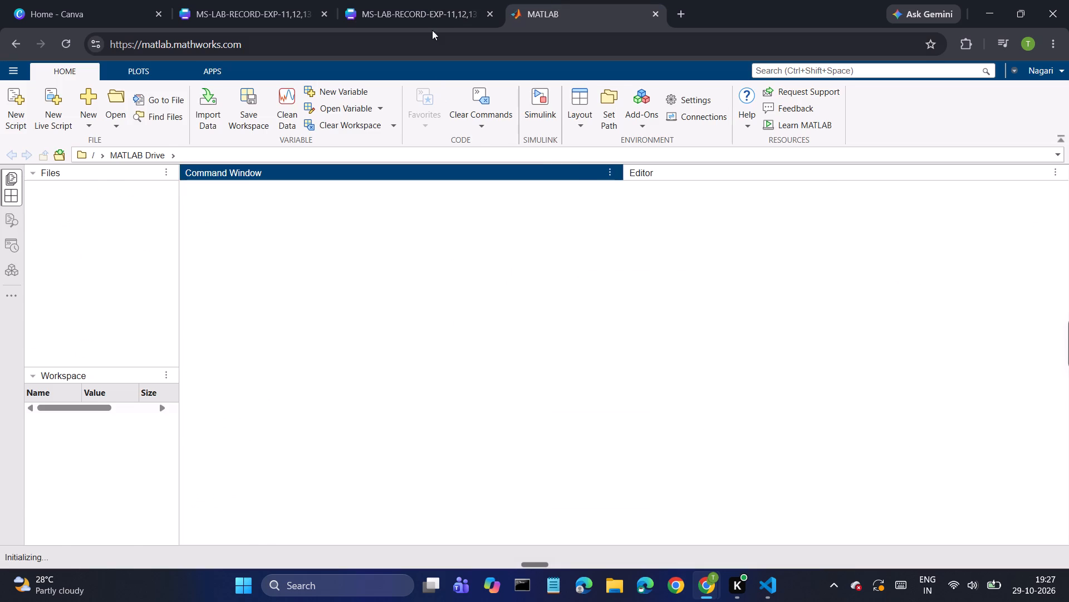
pyautogui.click(406, 0)
# Move the grey rectangle onto the "Input signal x(t)" plot title and resize it to the title's width and height.
pyautogui.scroll(1, 573, 298)
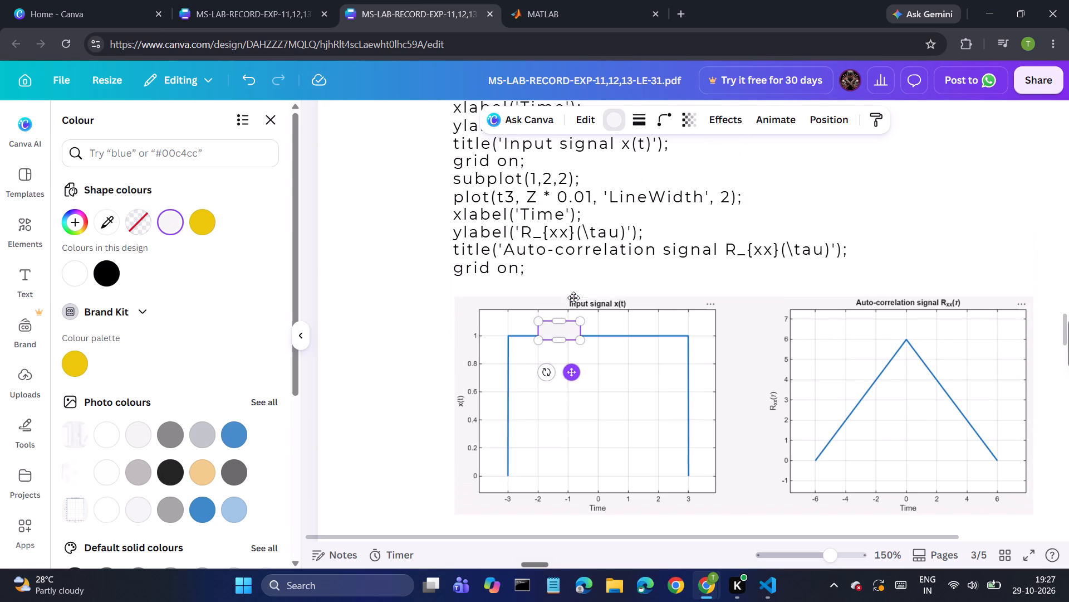
pyautogui.hotkey('ctrl', '+')
pyautogui.hotkey('ctrl', '+')
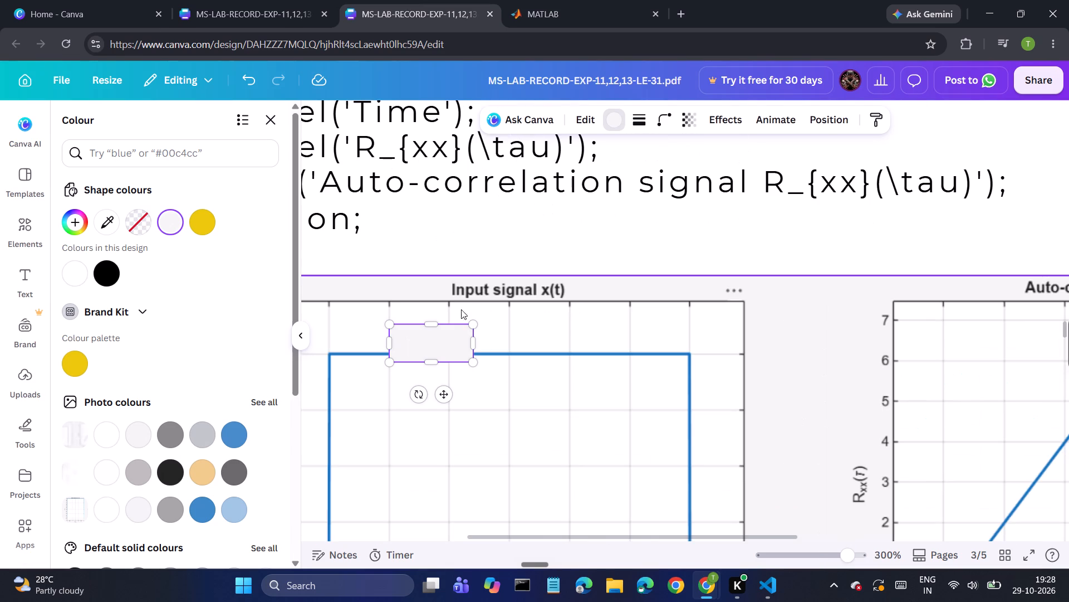
pyautogui.moveTo(437, 353); pyautogui.dragTo(496, 299)
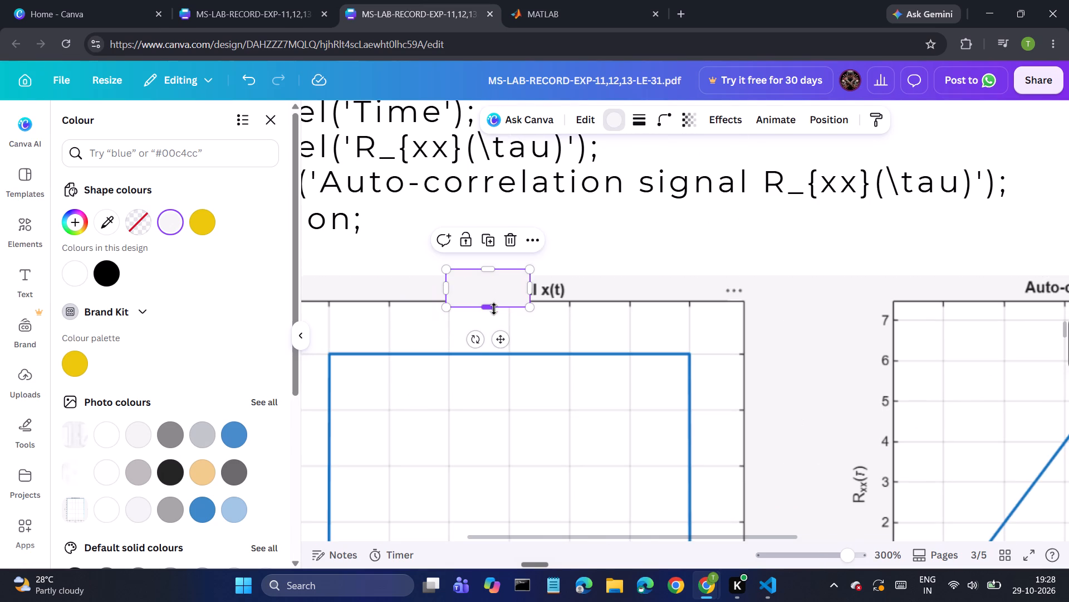
pyautogui.moveTo(493, 310); pyautogui.dragTo(493, 298)
pyautogui.moveTo(532, 284); pyautogui.dragTo(570, 276)
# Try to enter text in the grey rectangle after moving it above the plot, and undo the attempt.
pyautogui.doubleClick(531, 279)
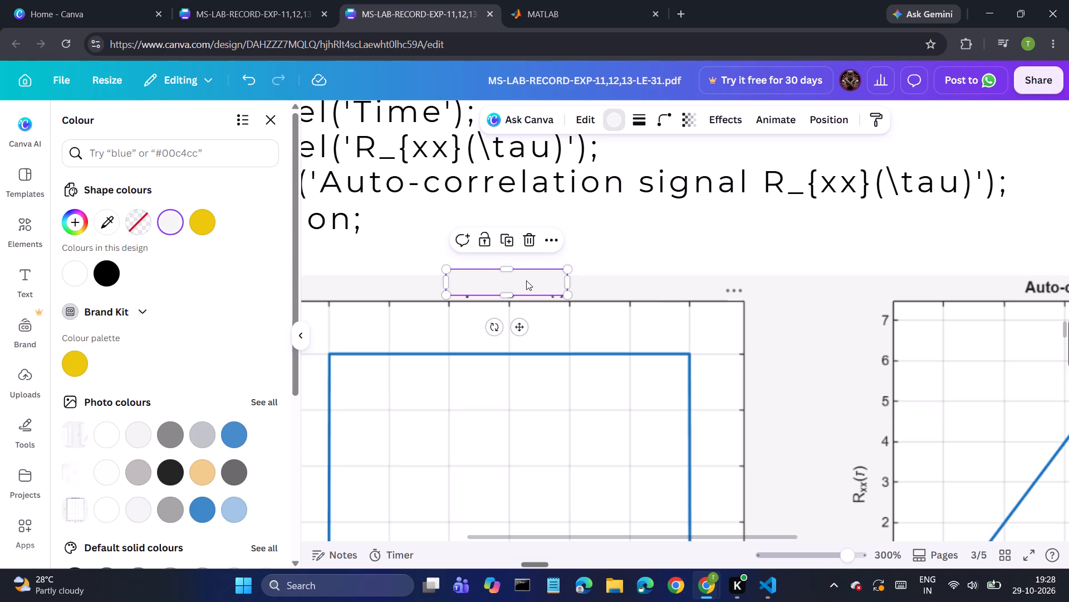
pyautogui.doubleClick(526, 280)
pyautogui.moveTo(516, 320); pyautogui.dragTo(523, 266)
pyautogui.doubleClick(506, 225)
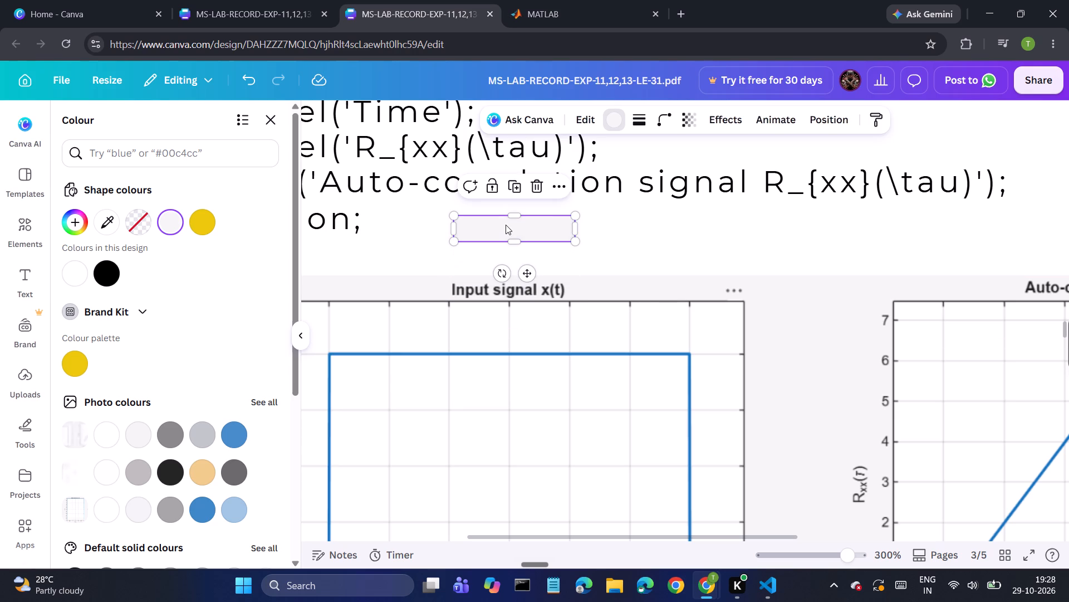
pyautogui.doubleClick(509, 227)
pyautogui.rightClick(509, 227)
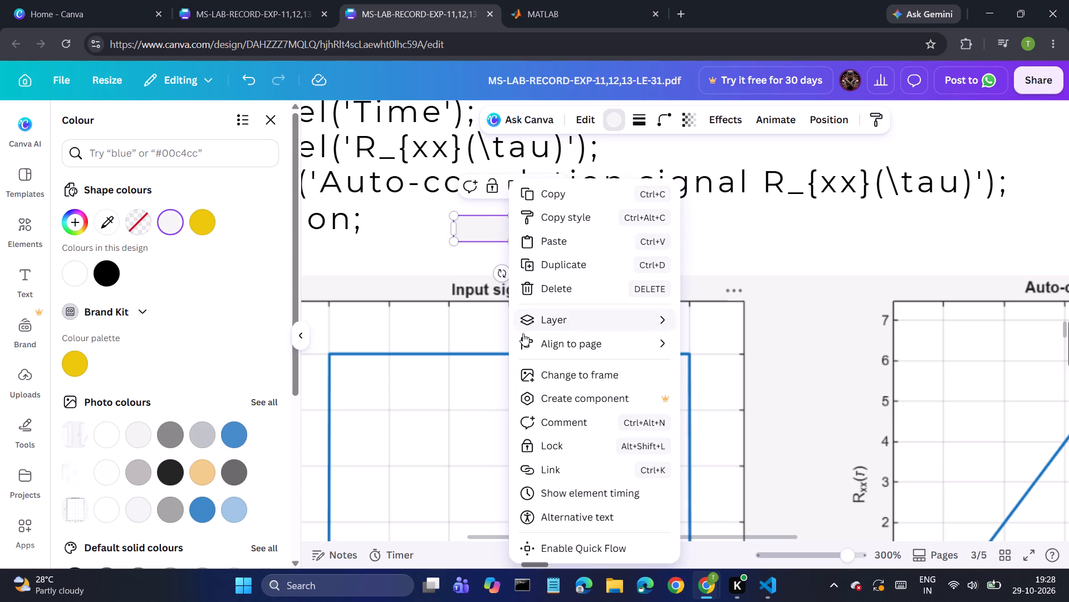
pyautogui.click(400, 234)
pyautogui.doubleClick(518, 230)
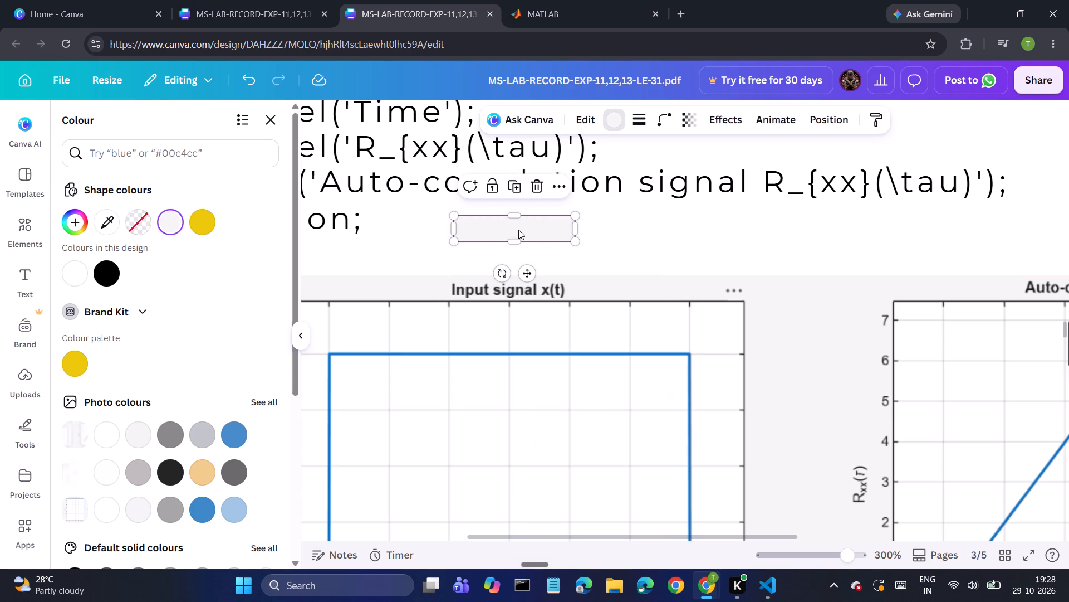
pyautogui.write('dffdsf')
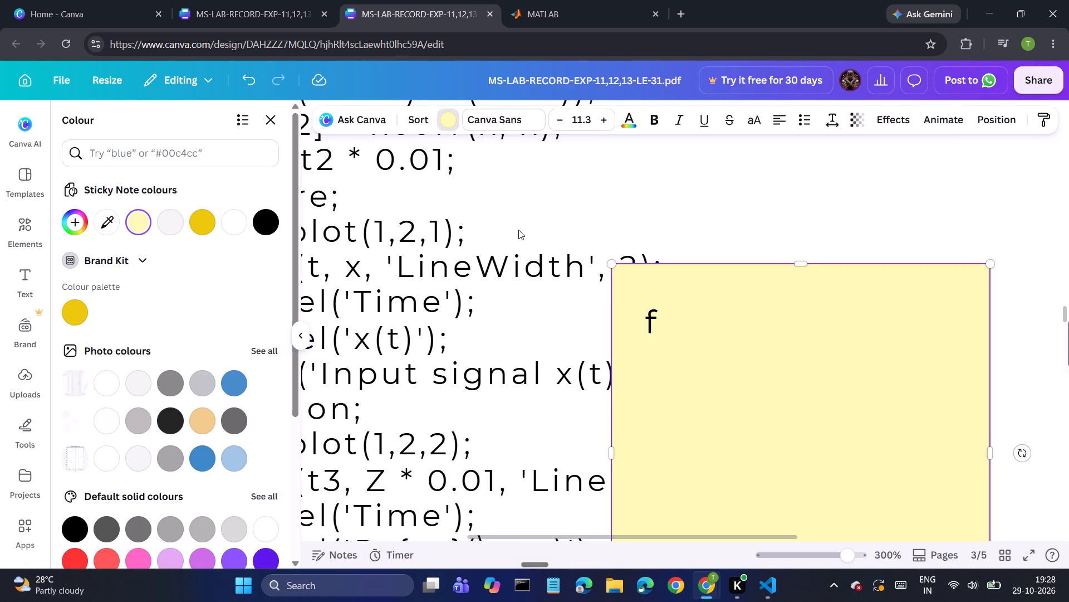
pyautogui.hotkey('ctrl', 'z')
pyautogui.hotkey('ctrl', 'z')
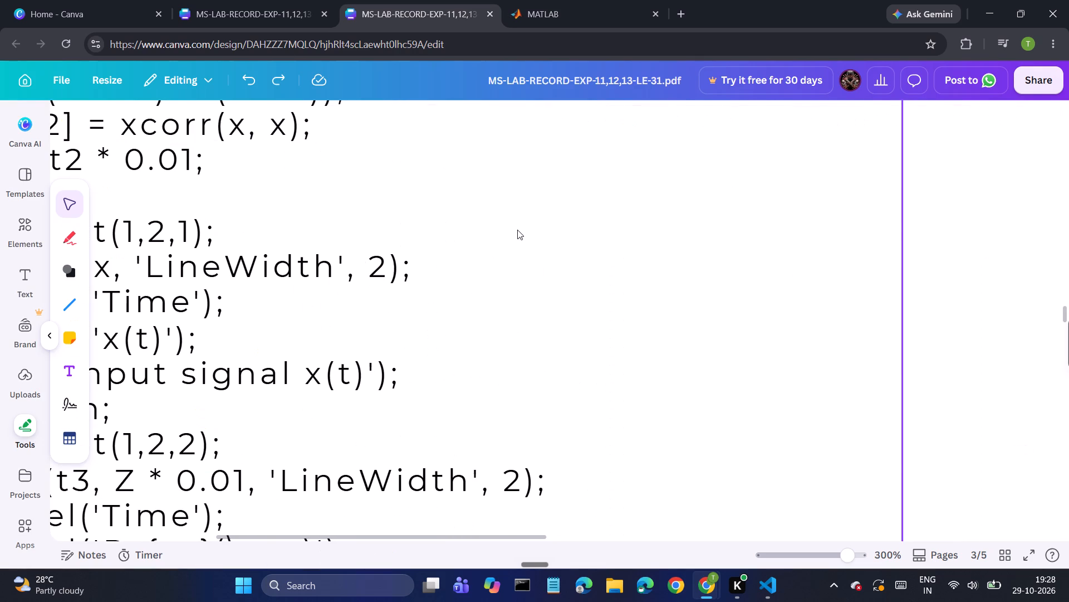
# Shift the grey rectangle slightly down to cover the whole "Input signal x(t)" title.
pyautogui.scroll(-1, 498, 245)
pyautogui.hotkey('ctrl', '-')
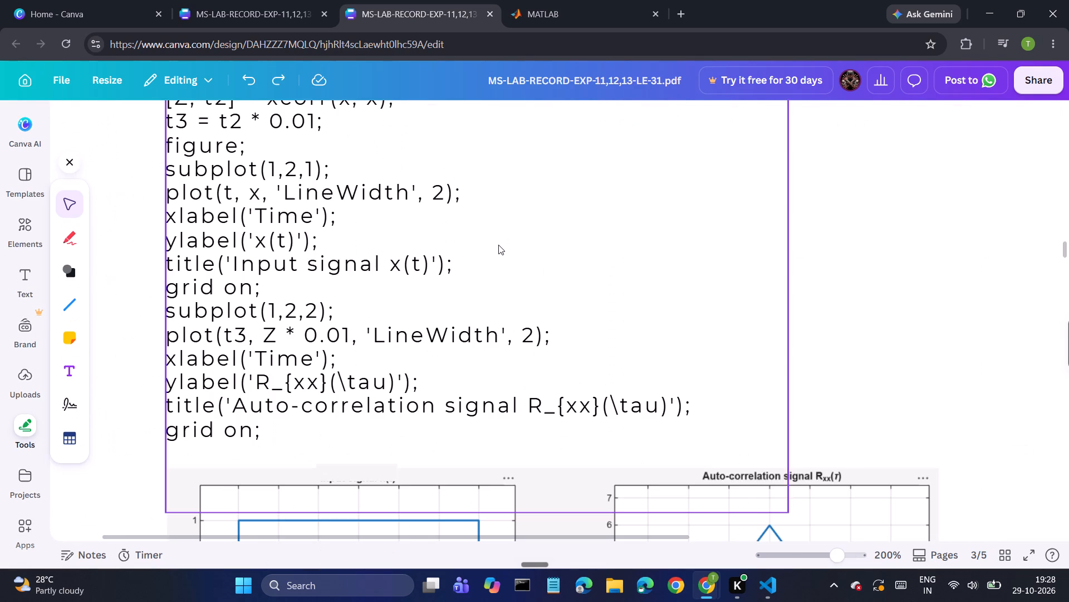
pyautogui.hotkey('ctrl', '-')
pyautogui.scroll(-3, 498, 245)
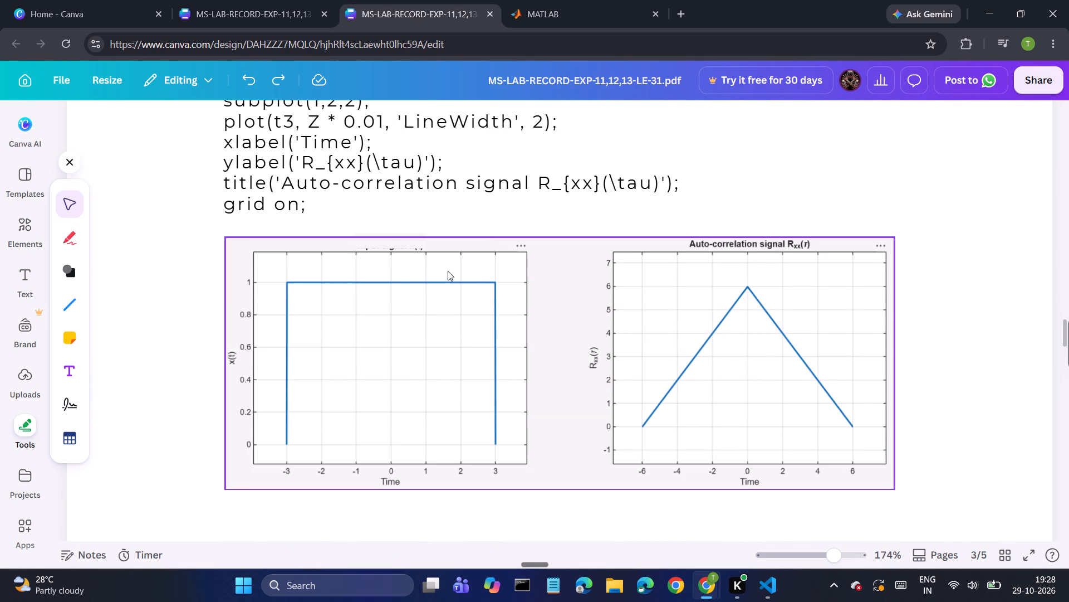
pyautogui.moveTo(379, 244); pyautogui.dragTo(380, 250)
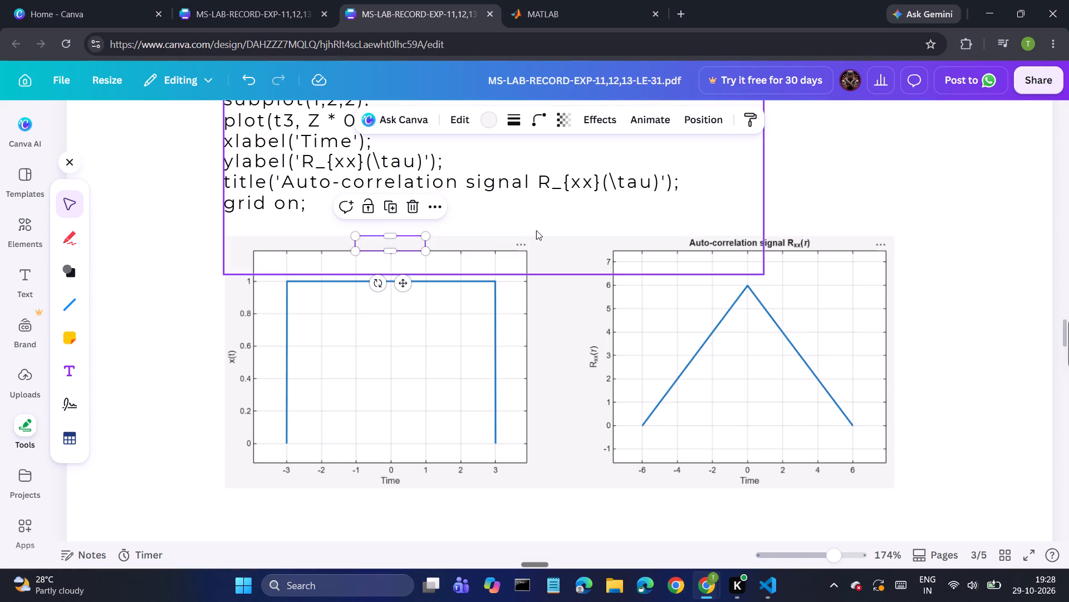
# Close the MATLAB tab that is still initializing and reopen MATLAB Online from matlab.mathworks.com in a new tab.
pyautogui.click(539, 230)
pyautogui.click(559, 0)
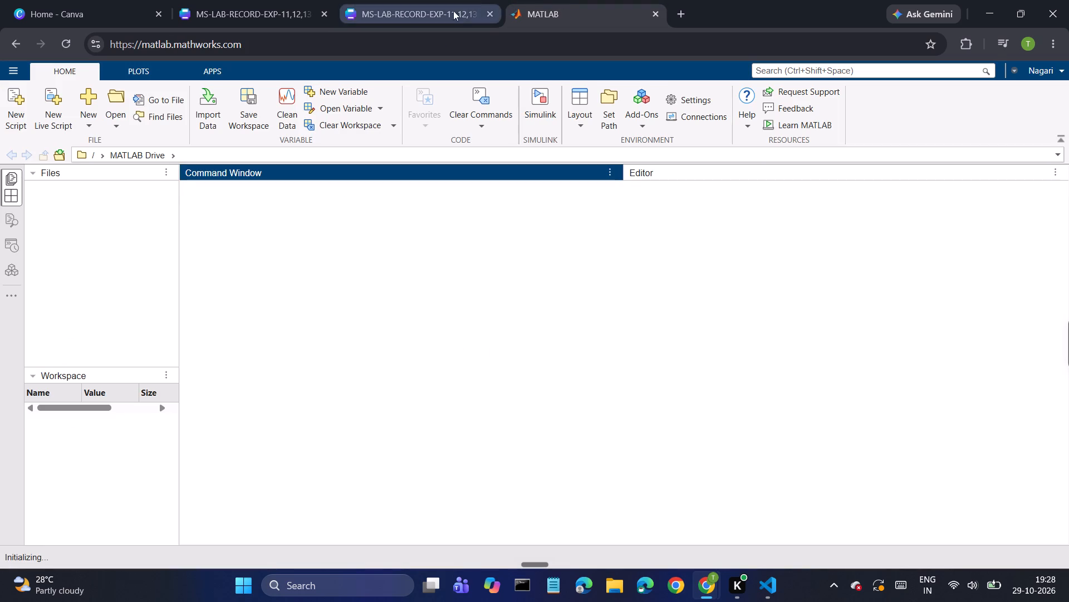
pyautogui.click(655, 11)
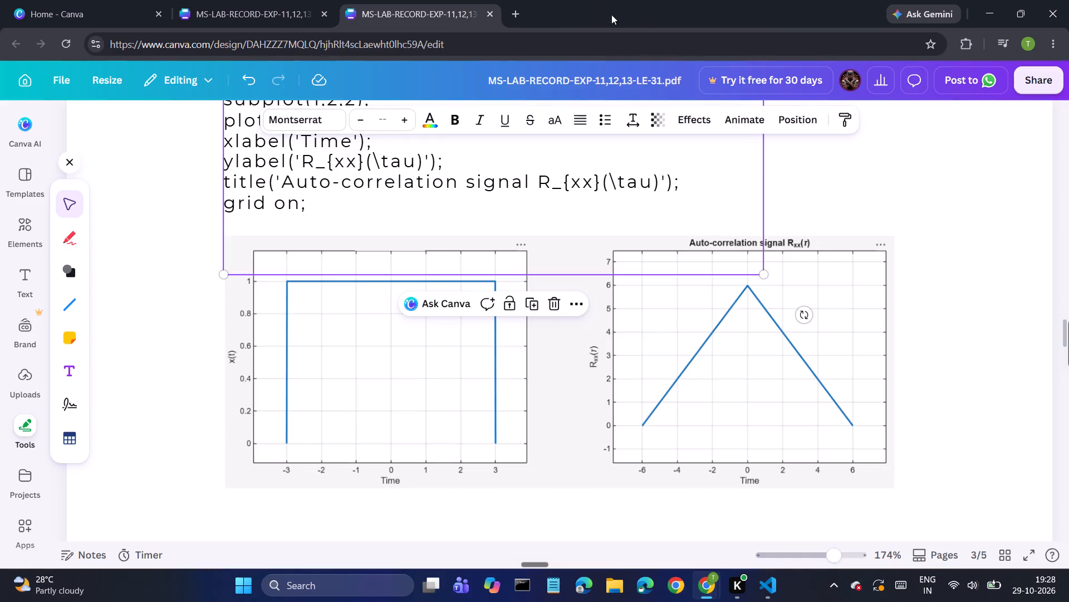
pyautogui.click(508, 9)
pyautogui.write('ma')
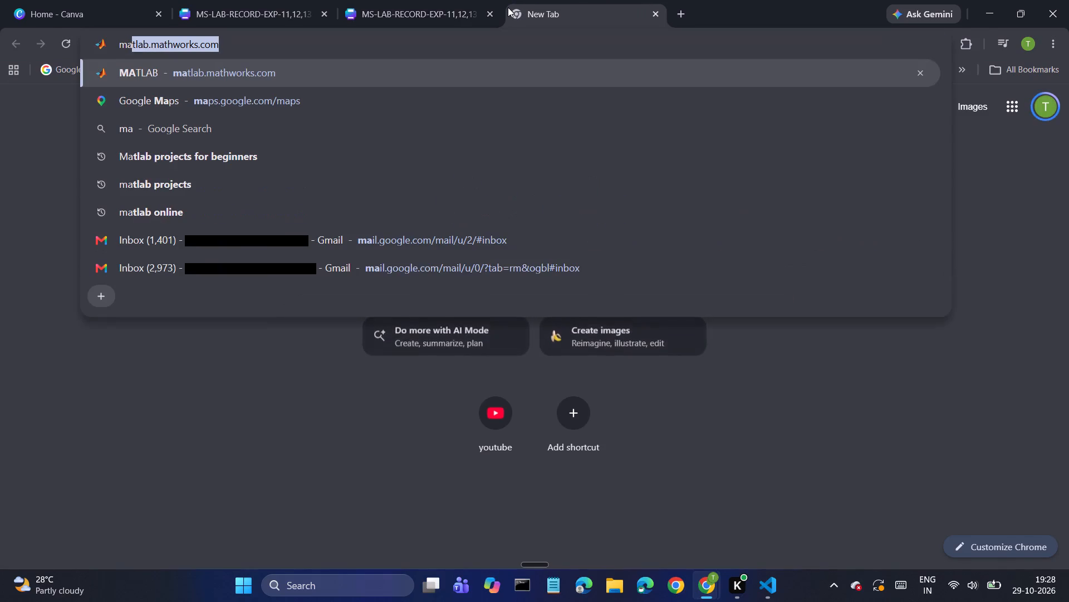
pyautogui.press('l')
pyautogui.press('BackSpace')
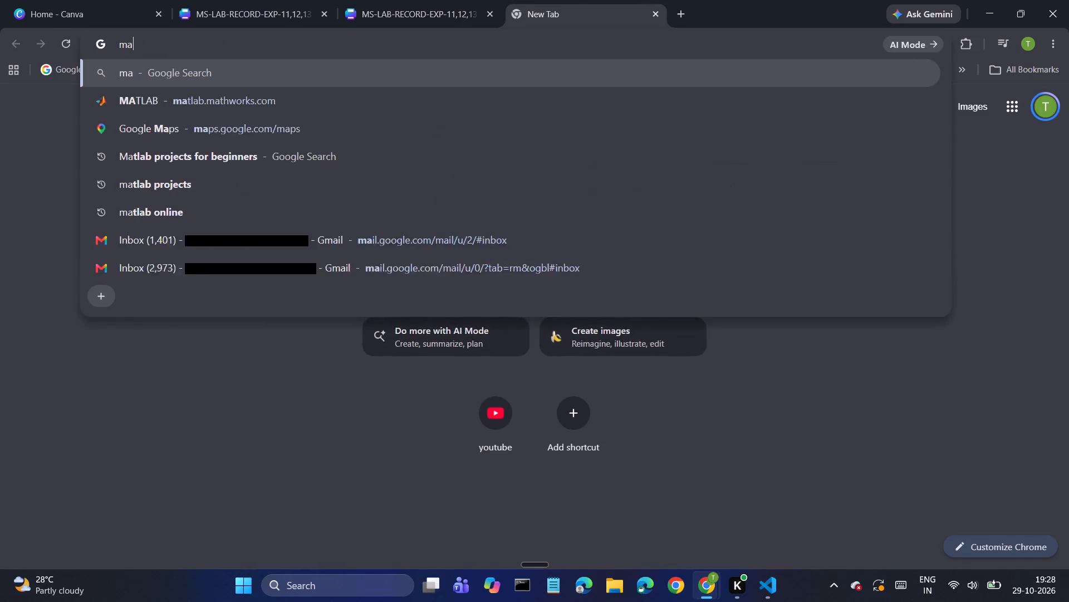
pyautogui.write('tal')
pyautogui.press('BackSpace')
pyautogui.press('BackSpace')
pyautogui.write('lag')
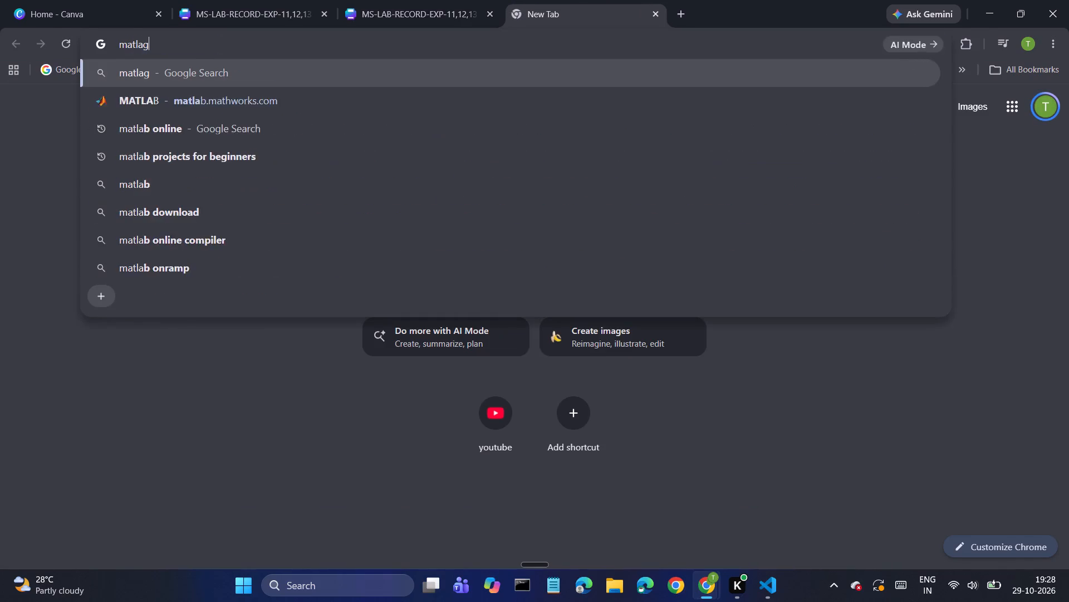
pyautogui.press('BackSpace')
pyautogui.press('b')
pyautogui.press('Return')
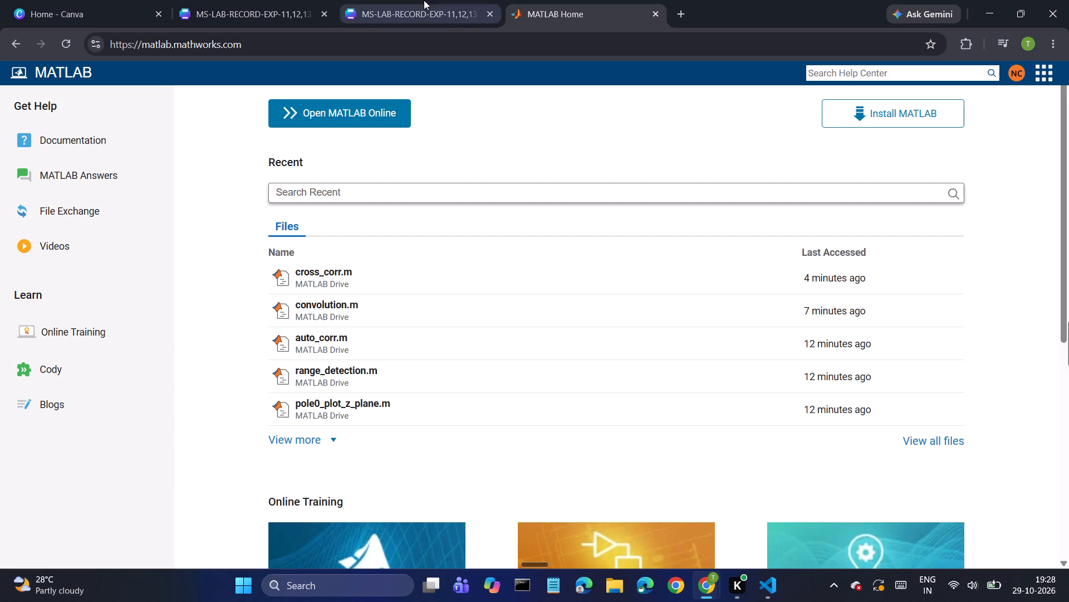
pyautogui.click(344, 124)
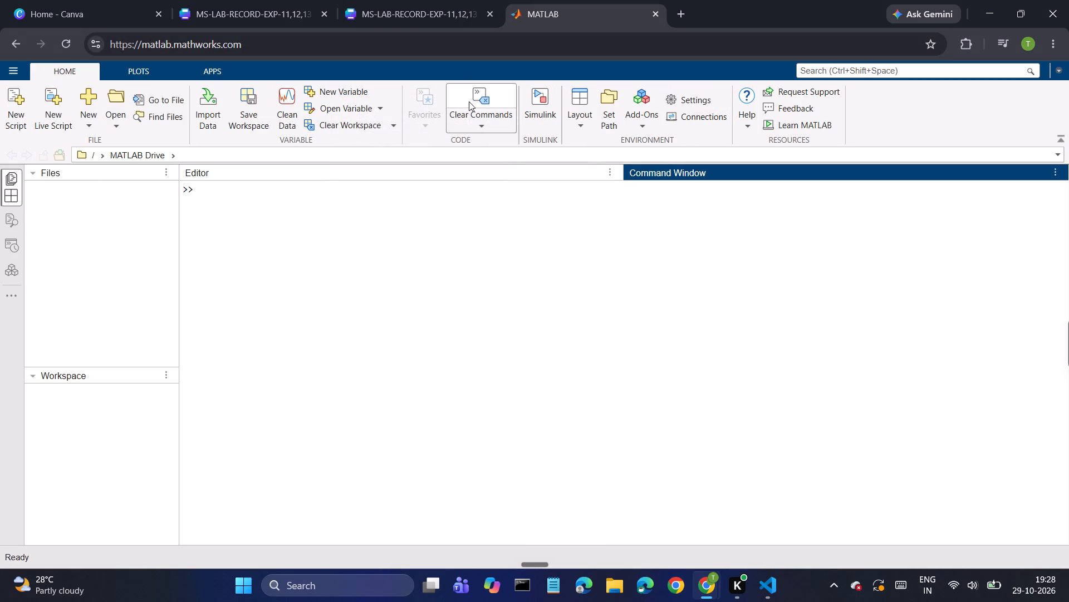
# Close the cross_corr.m script in the MATLAB editor after maximizing and restoring the editor pane.
pyautogui.doubleClick(503, 176)
pyautogui.click(457, 174)
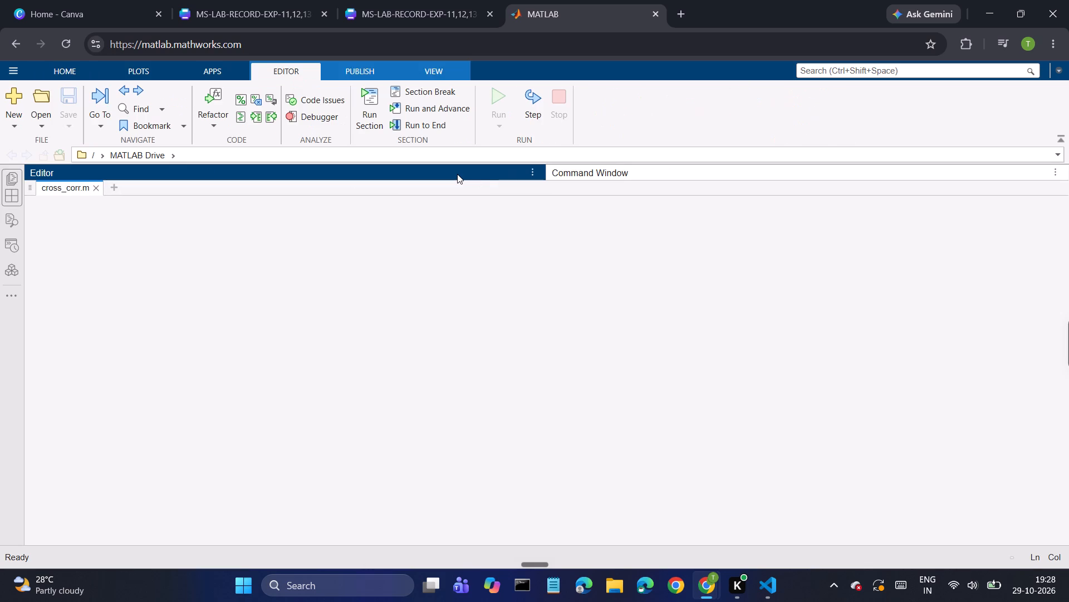
pyautogui.doubleClick(457, 174)
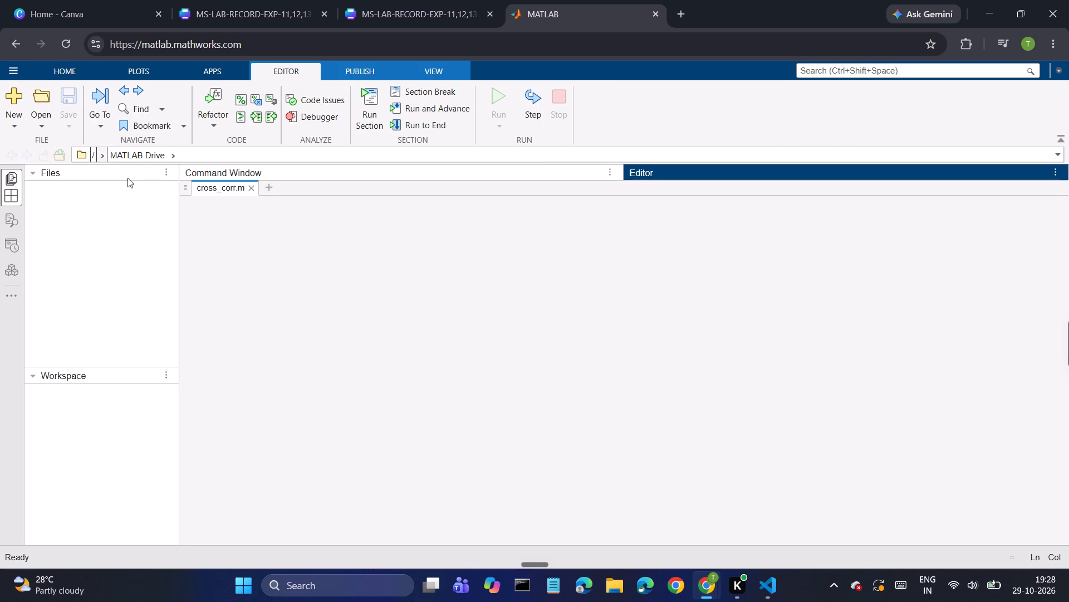
pyautogui.click(255, 188)
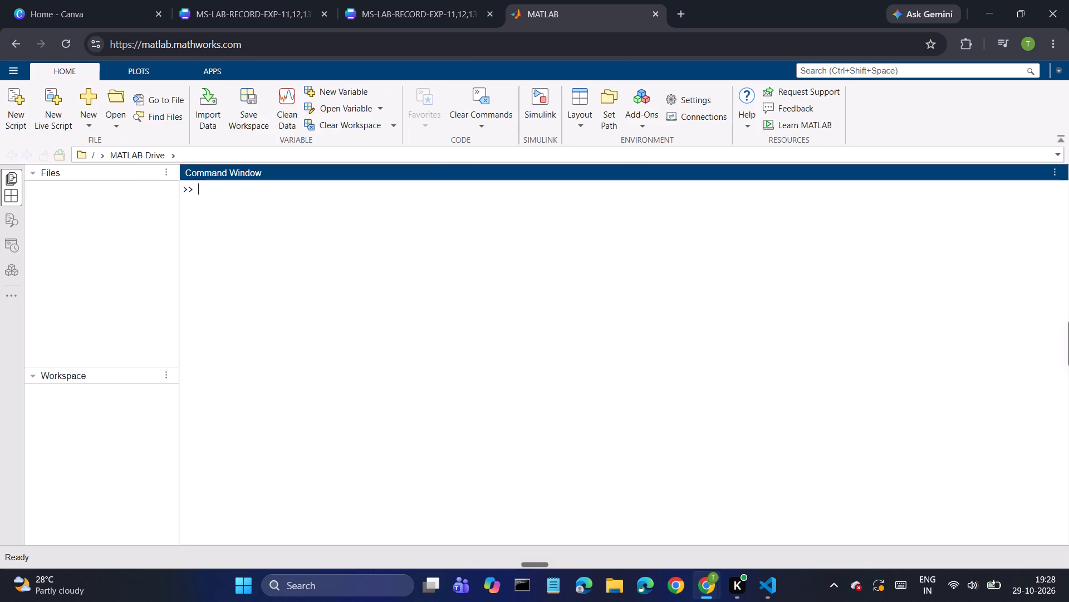
# Reload the MATLAB site, accepting the loss of unsaved changes, and return to the LE-31 lab record.
pyautogui.click(414, 0)
pyautogui.click(567, 0)
pyautogui.click(76, 41)
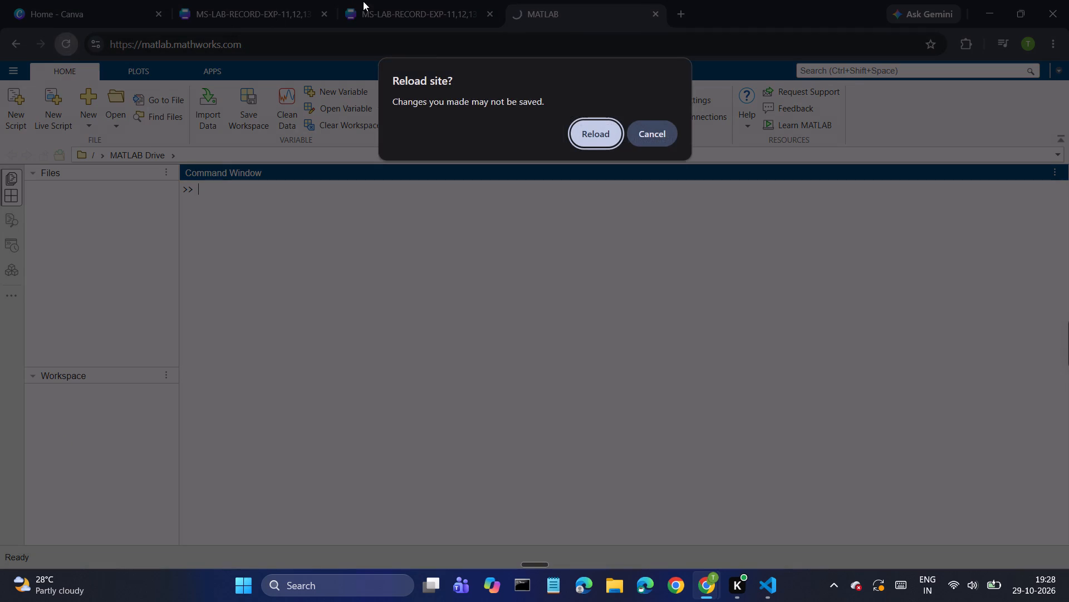
pyautogui.click(594, 144)
pyautogui.click(423, 6)
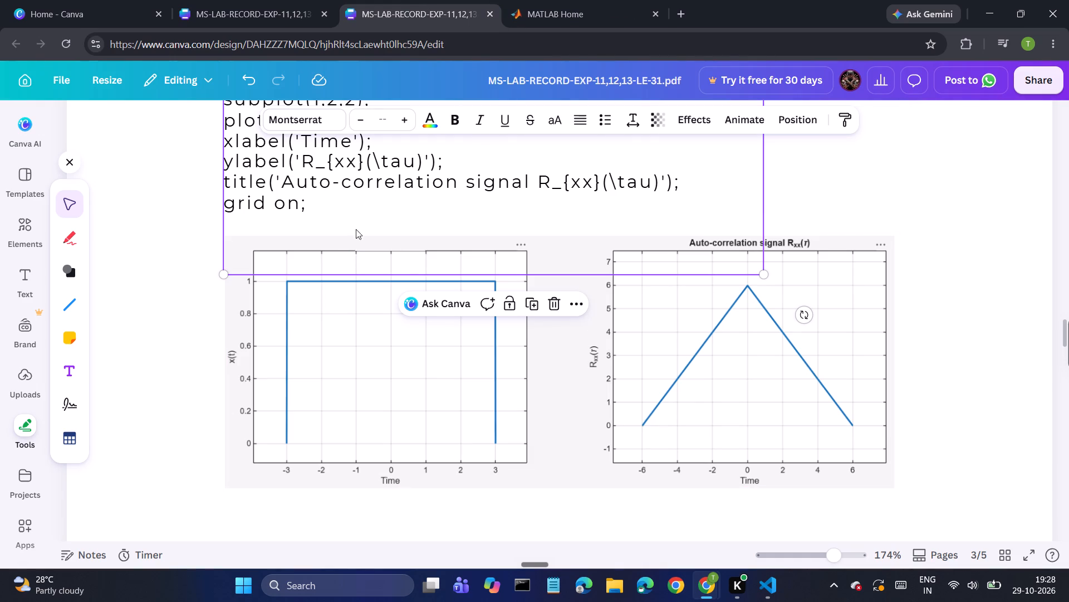
# Duplicate the auto-correlation code text box beside the original and replace all of the copy's text with "in".
pyautogui.keyDown('alt'); pyautogui.moveTo(401, 205); pyautogui.dragTo(727, 298); pyautogui.keyUp('alt')
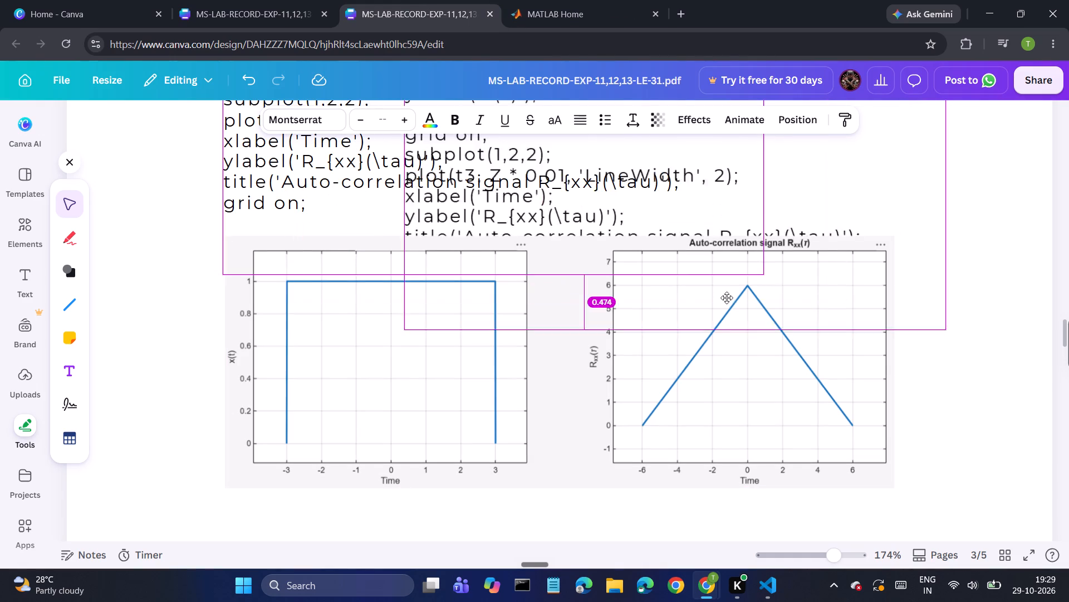
pyautogui.keyDown('alt'); pyautogui.moveTo(727, 298); pyautogui.dragTo(727, 298); pyautogui.keyUp('alt')
pyautogui.click(727, 298)
pyautogui.doubleClick(777, 200)
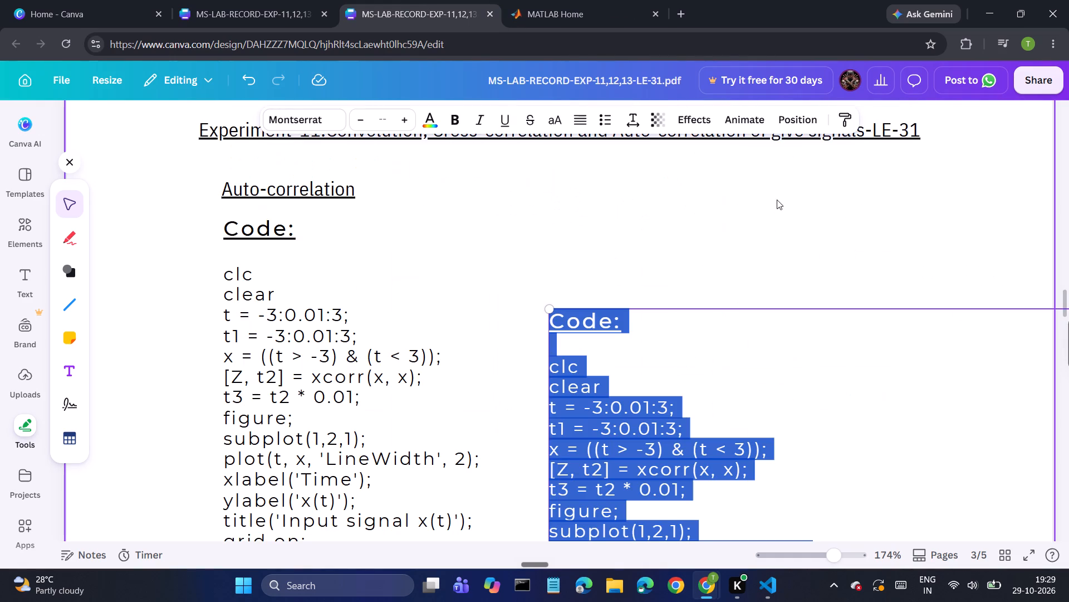
pyautogui.scroll(-1, 764, 222)
pyautogui.hotkey('ctrl', '-')
pyautogui.hotkey('ctrl', '-')
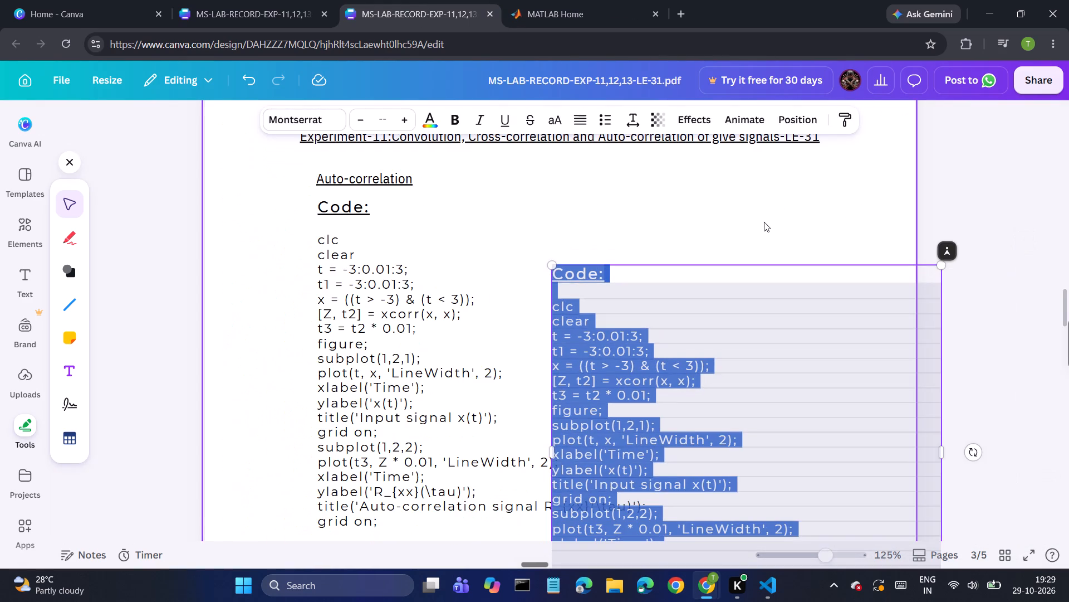
pyautogui.scroll(-4, 763, 222)
pyautogui.write('in')
pyautogui.scroll(3, 724, 301)
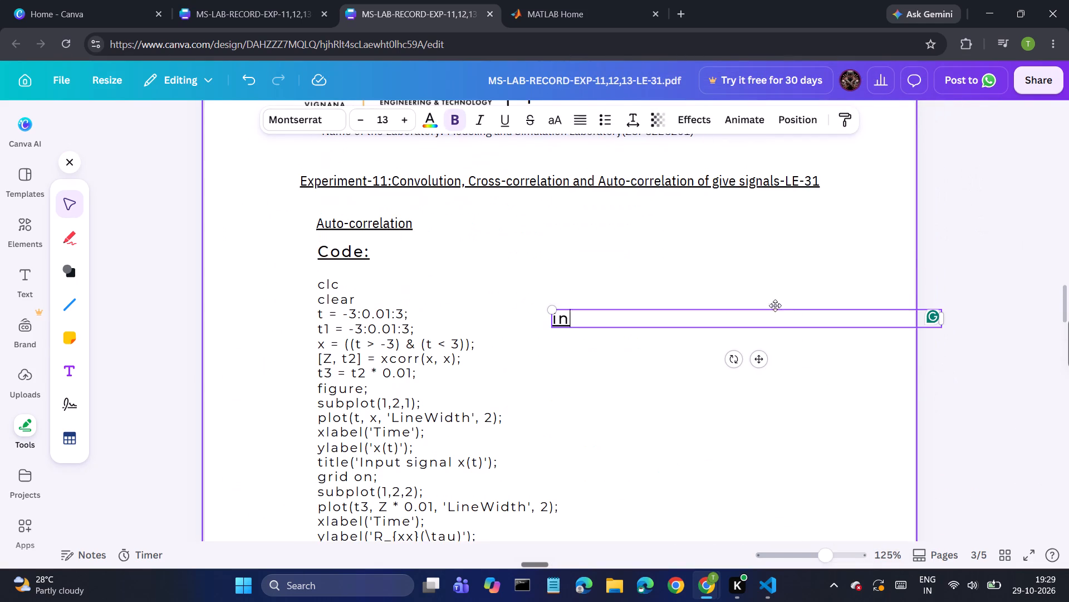
pyautogui.click(909, 357)
# Move the "in" text box down the page to the top of the auto-correlation plot.
pyautogui.moveTo(693, 320); pyautogui.dragTo(753, 497)
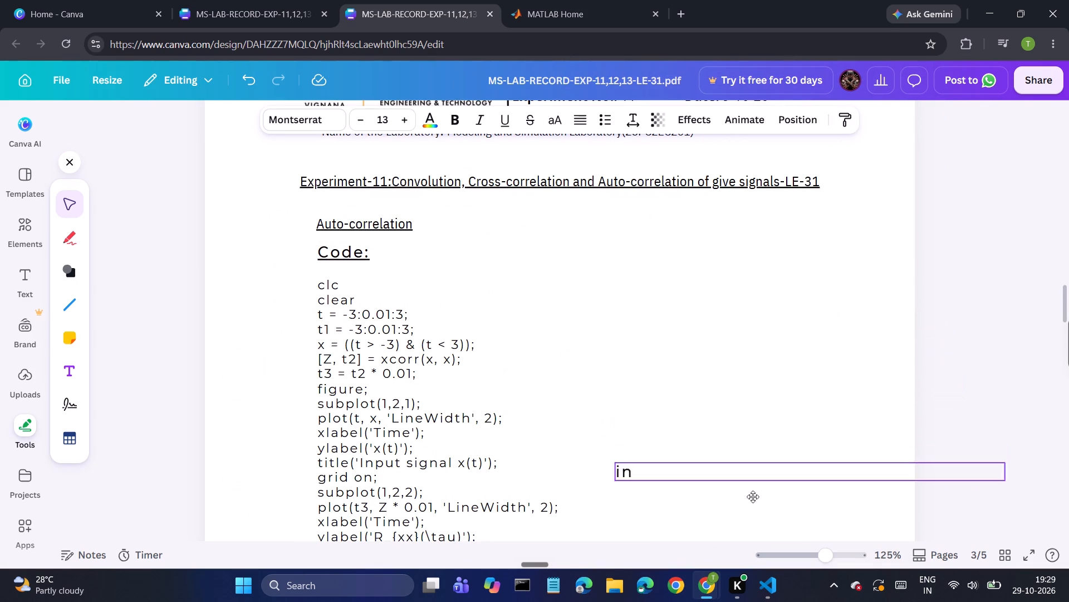
pyautogui.moveTo(753, 497); pyautogui.dragTo(615, 551)
pyautogui.scroll(-5, 597, 466)
pyautogui.scroll(3, 597, 365)
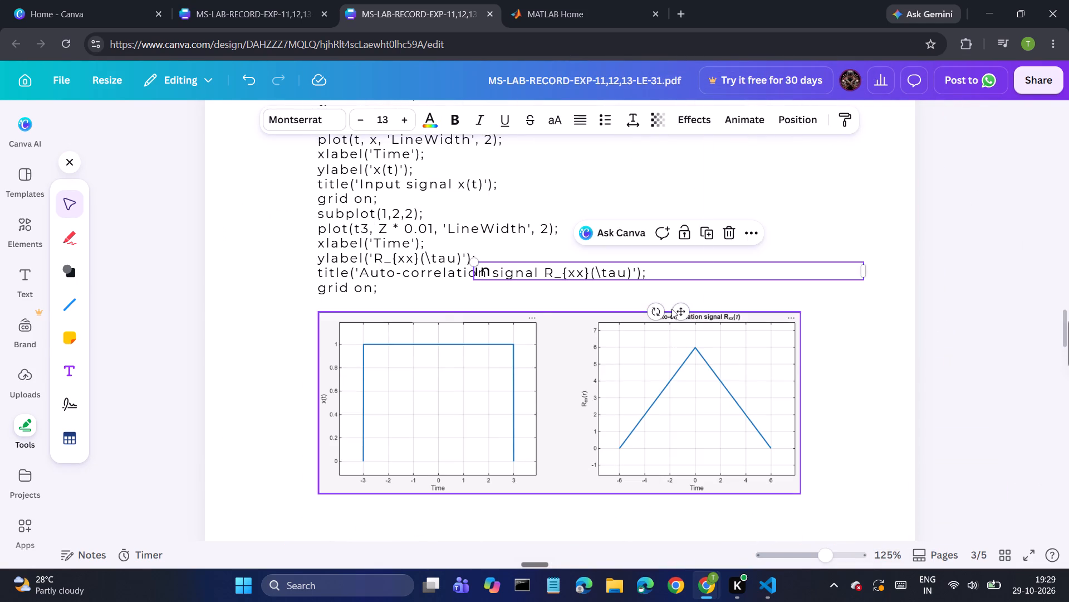
pyautogui.moveTo(705, 268); pyautogui.dragTo(788, 312)
# Move the grey rectangle off the "Input signal x(t)" title, down inside the input signal plot.
pyautogui.moveTo(454, 319); pyautogui.dragTo(452, 339)
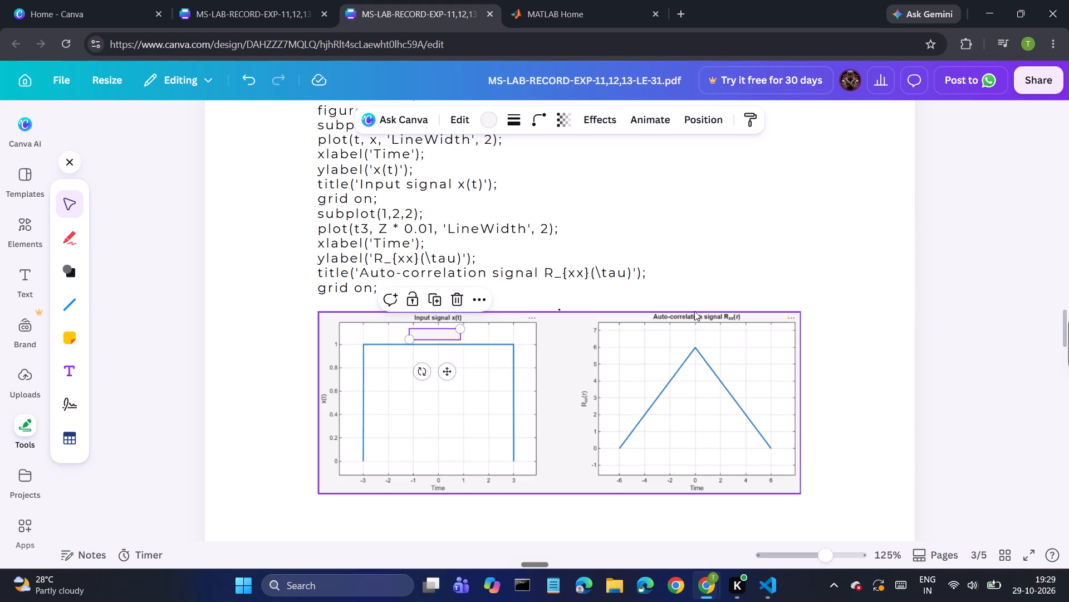
# Move the "in" text box toward the page's right edge, just above the auto-correlation plot.
pyautogui.moveTo(603, 307); pyautogui.dragTo(695, 293)
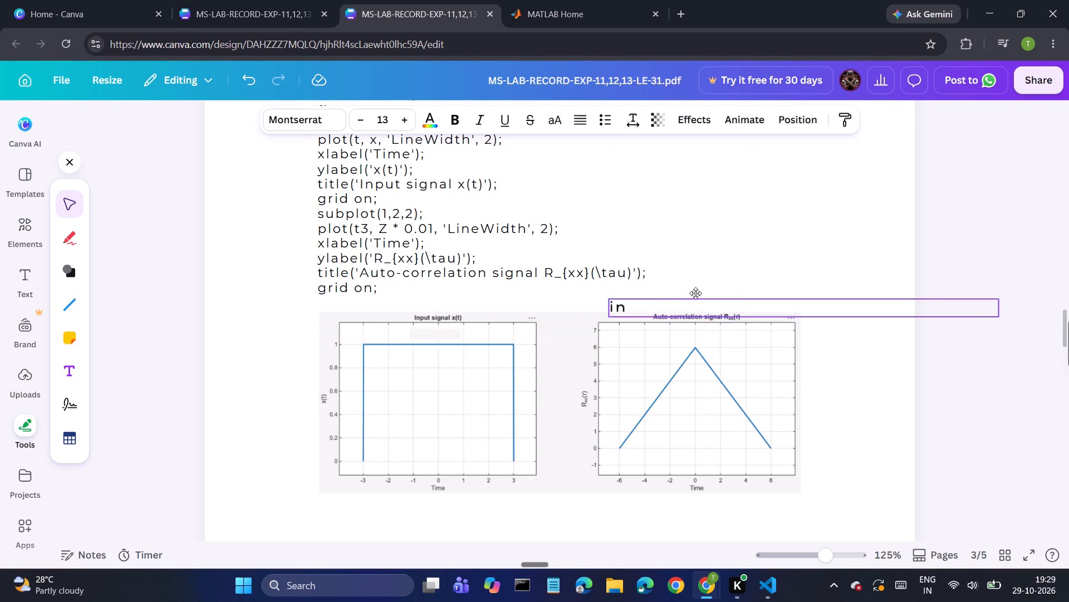
pyautogui.moveTo(695, 293); pyautogui.dragTo(753, 287)
pyautogui.click(754, 287)
# Change the "in" text box to read "Input signal x(t)" with a capital I.
pyautogui.write('put')
pyautogui.press('space')
pyautogui.write('sig')
pyautogui.press('BackSpace')
pyautogui.press('BackSpace')
pyautogui.press('BackSpace')
pyautogui.press('BackSpace')
pyautogui.press('BackSpace')
pyautogui.press('BackSpace')
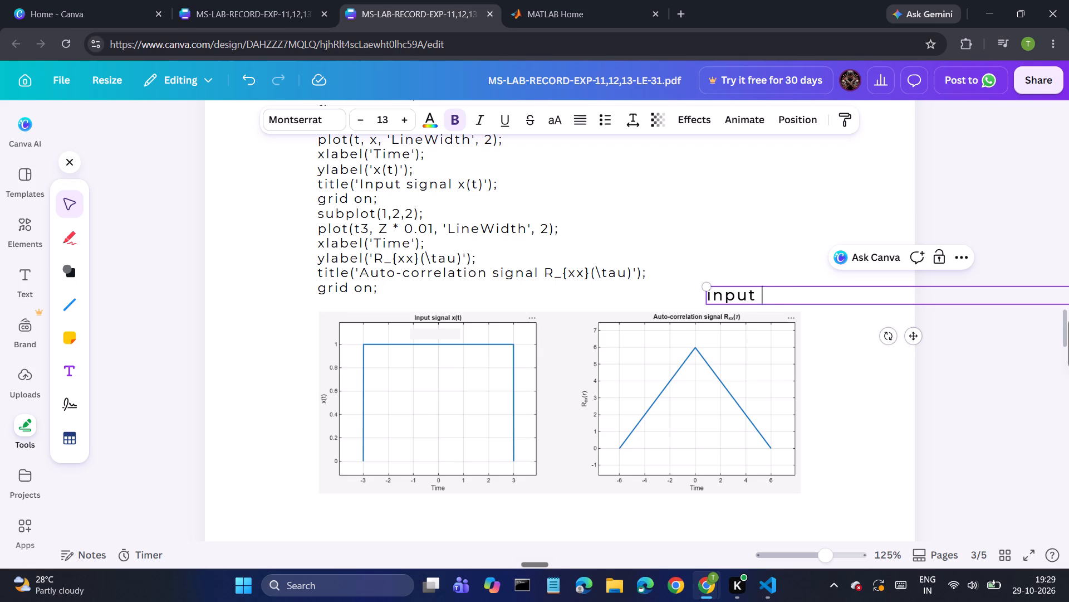
pyautogui.press('BackSpace')
pyautogui.press('BackSpace')
pyautogui.press('BackSpace')
pyautogui.write('Input')
pyautogui.press('space')
pyautogui.write('signal')
pyautogui.press('space')
pyautogui.write('x')
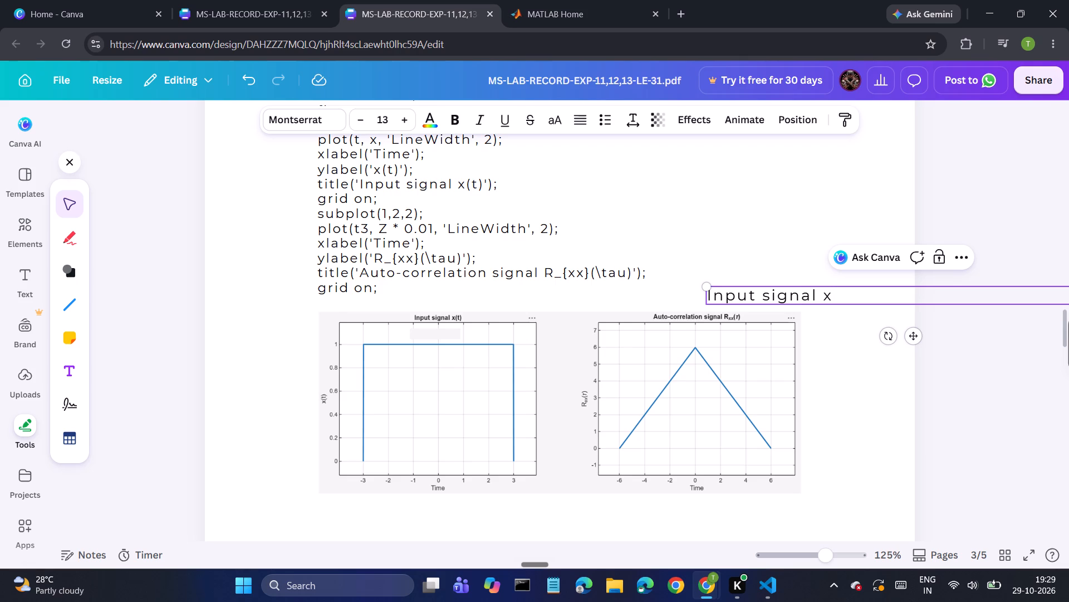
pyautogui.hotkey('shift', '(')
pyautogui.write('t)')
# Narrow the "Input signal x(t)" text box to the length of its text.
pyautogui.scroll(-1, 708, 293)
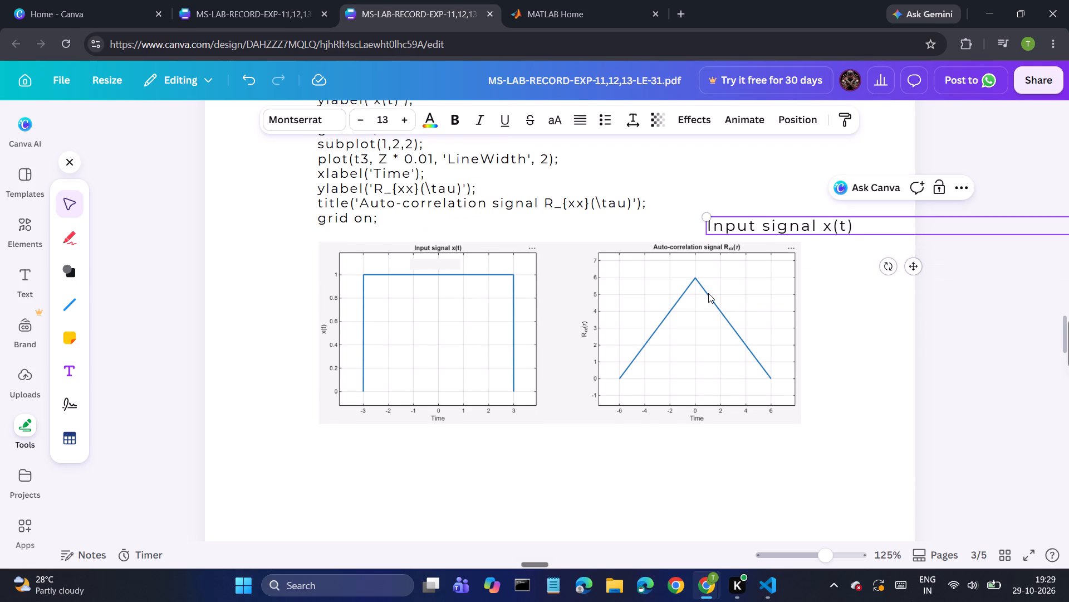
pyautogui.hotkey('ctrl', '-')
pyautogui.hotkey('ctrl', '-')
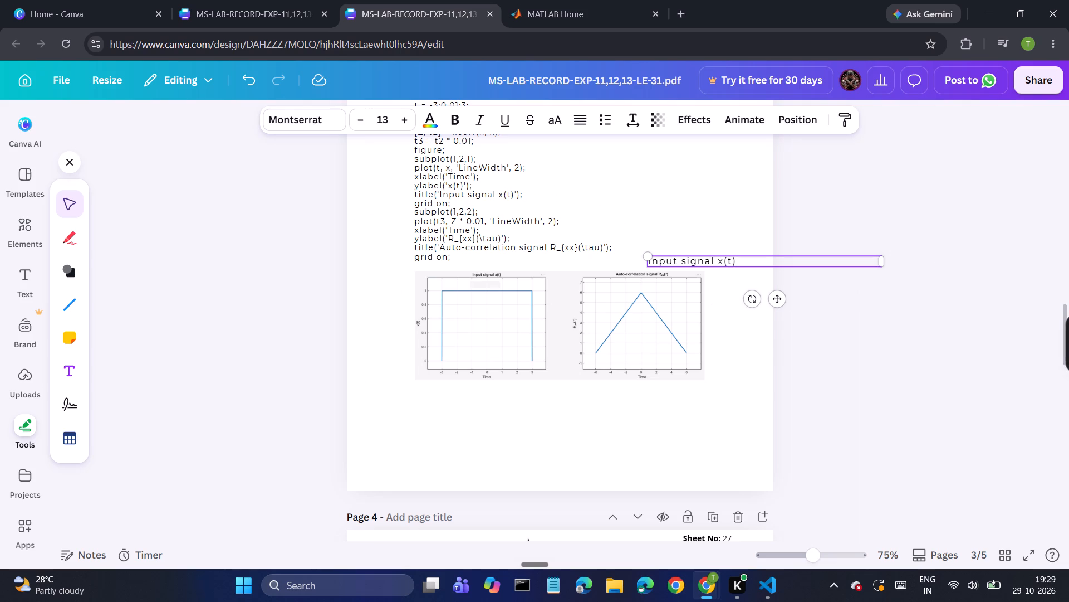
pyautogui.moveTo(882, 261); pyautogui.dragTo(738, 266)
pyautogui.click(749, 266)
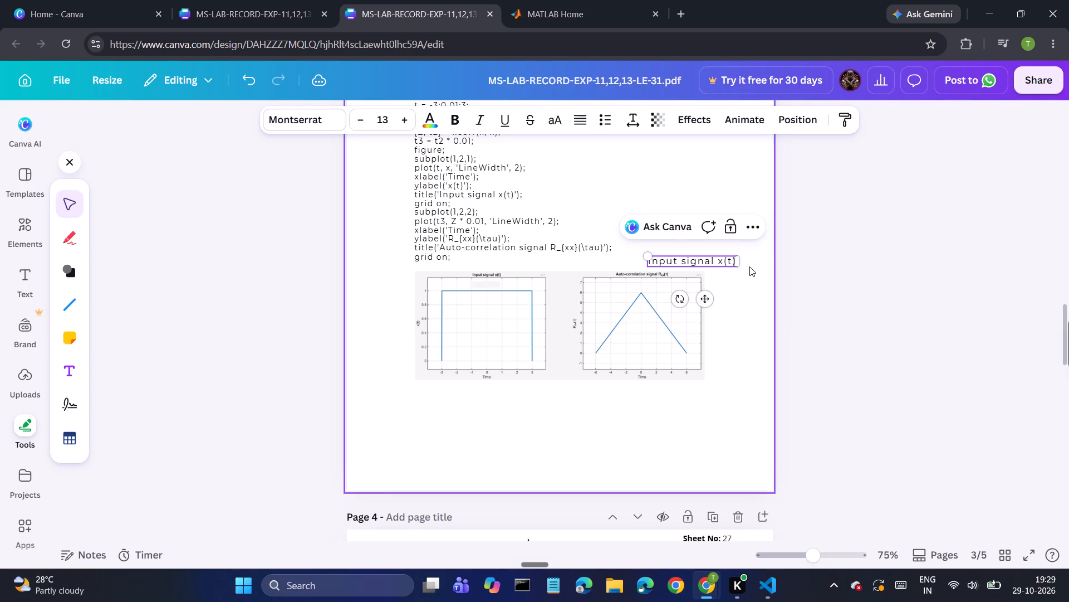
# Set the "Input signal x(t)" label to bold Open Sans, trying IBM Plex Sans Condensed and Montserrat first.
pyautogui.click(705, 264)
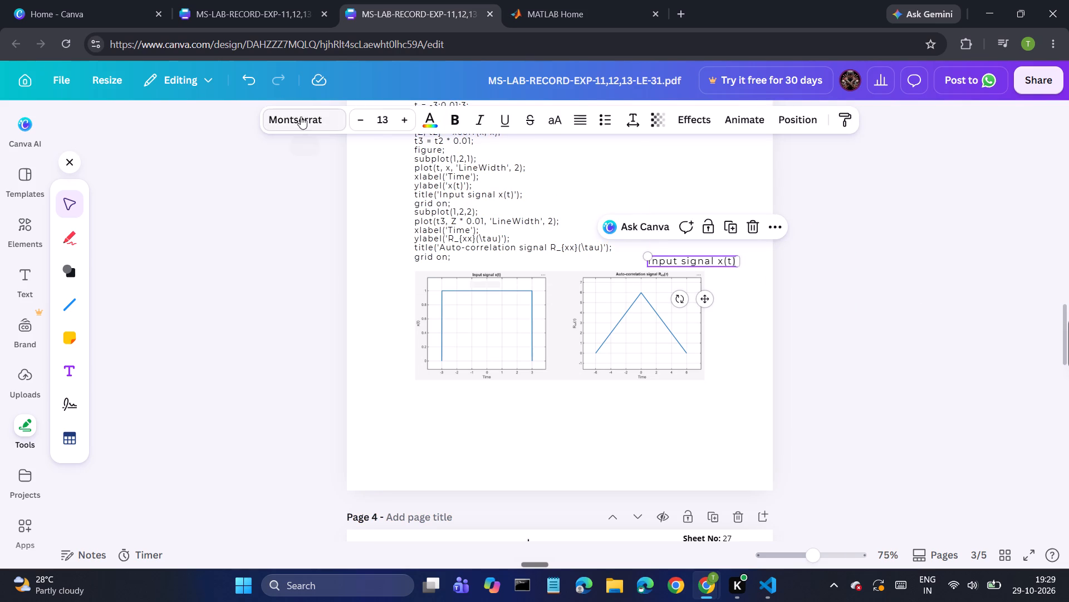
pyautogui.click(298, 122)
pyautogui.click(190, 285)
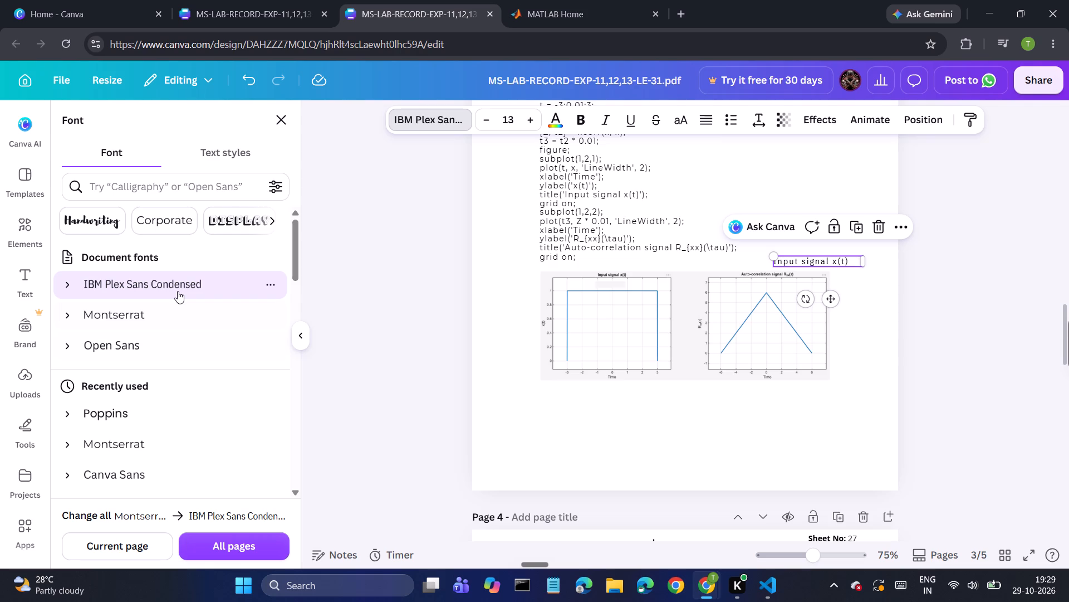
pyautogui.click(178, 291)
pyautogui.click(175, 307)
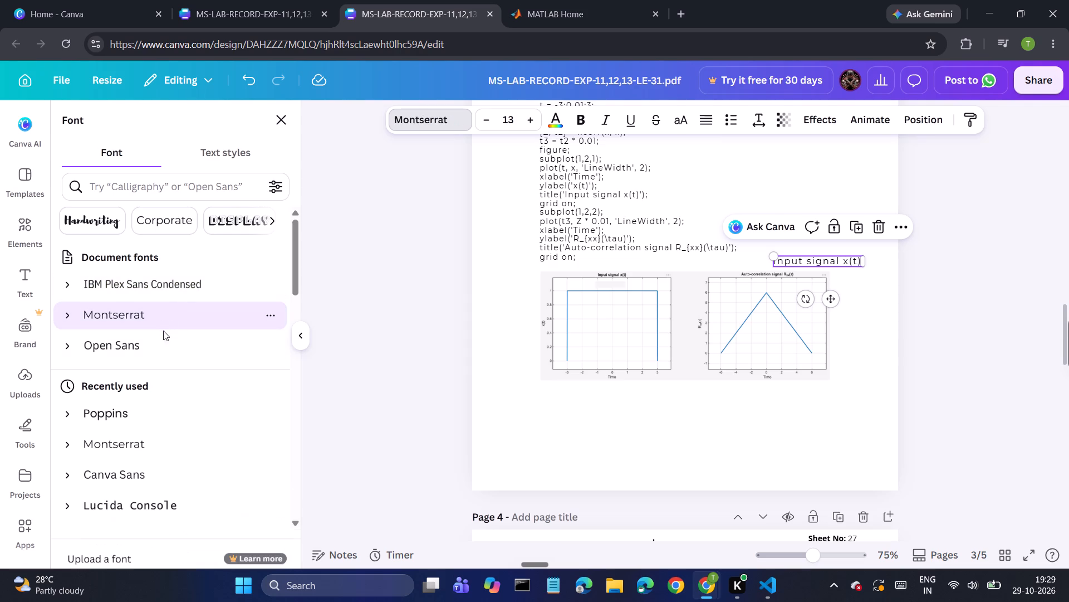
pyautogui.click(164, 337)
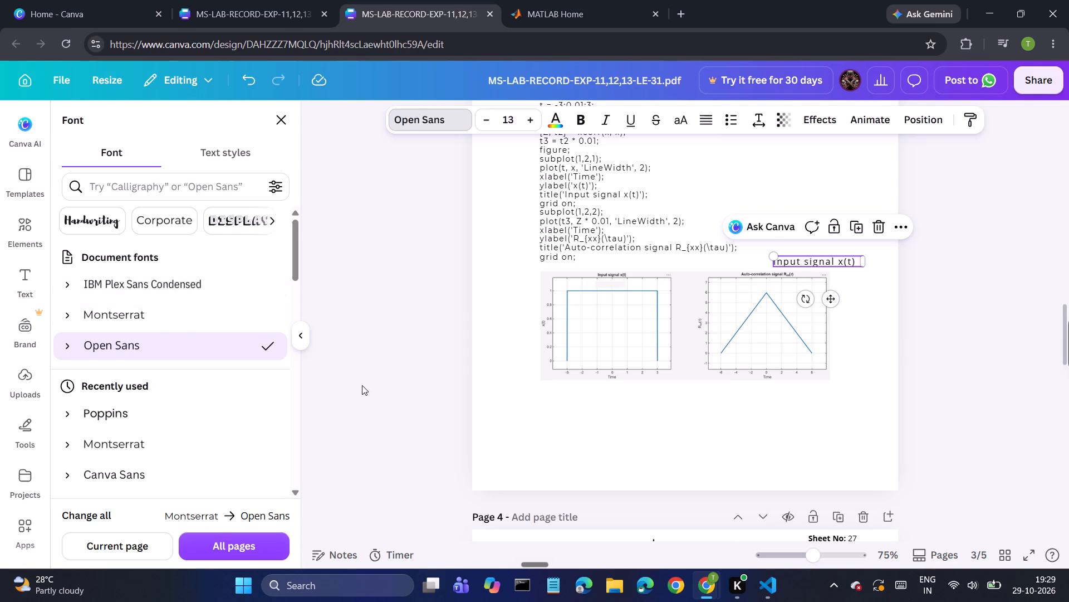
pyautogui.click(371, 383)
pyautogui.scroll(1, 628, 271)
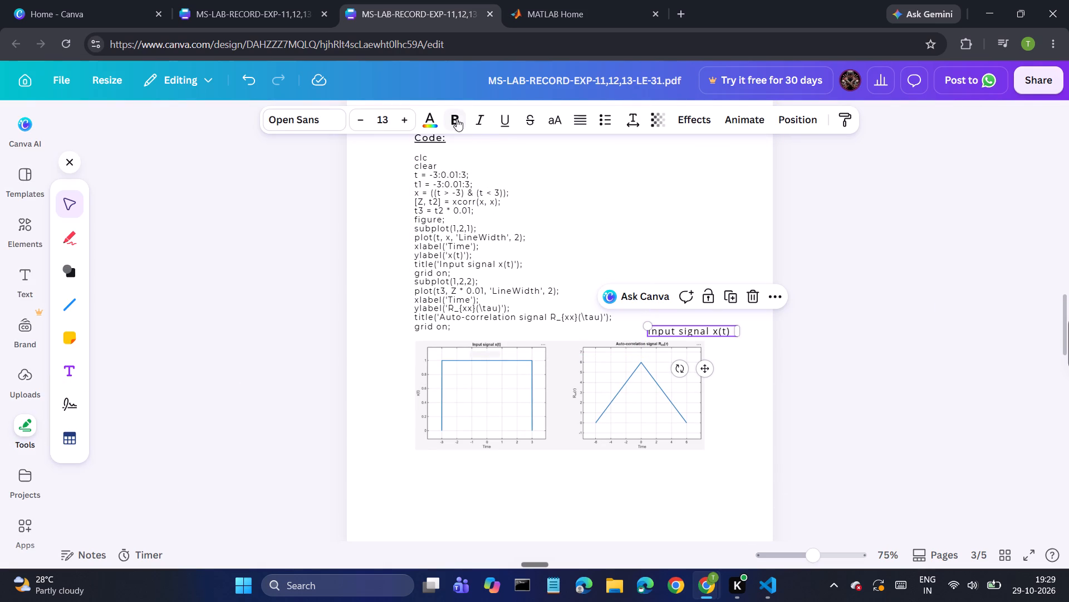
pyautogui.click(456, 117)
# Adjust the label's text box to about 1.9 wide so the bold "Input signal x(t)" fits on one line.
pyautogui.moveTo(744, 329); pyautogui.dragTo(715, 329)
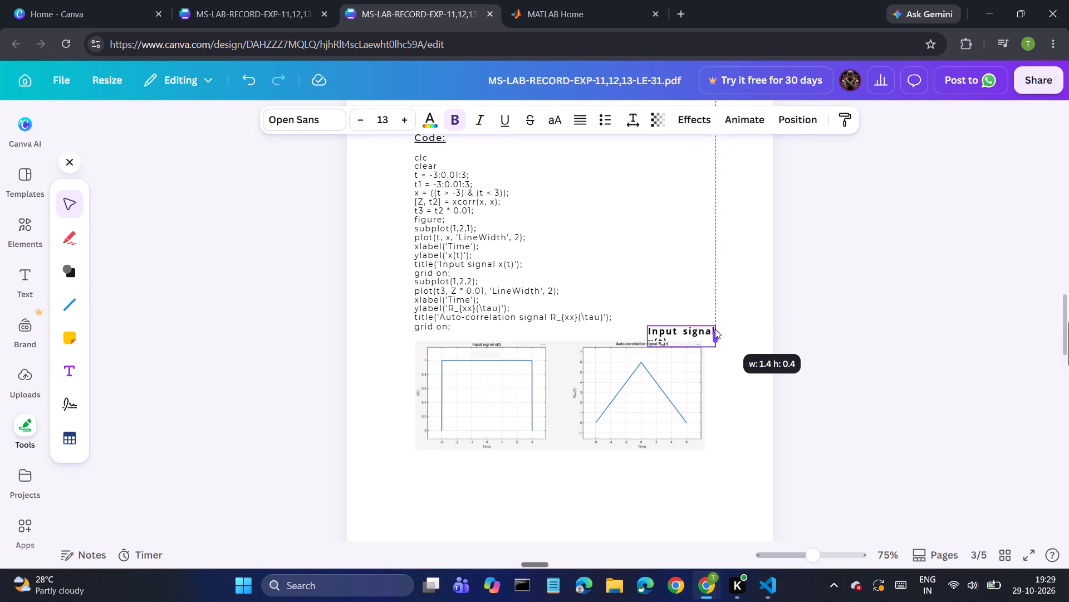
pyautogui.moveTo(715, 329); pyautogui.dragTo(747, 318)
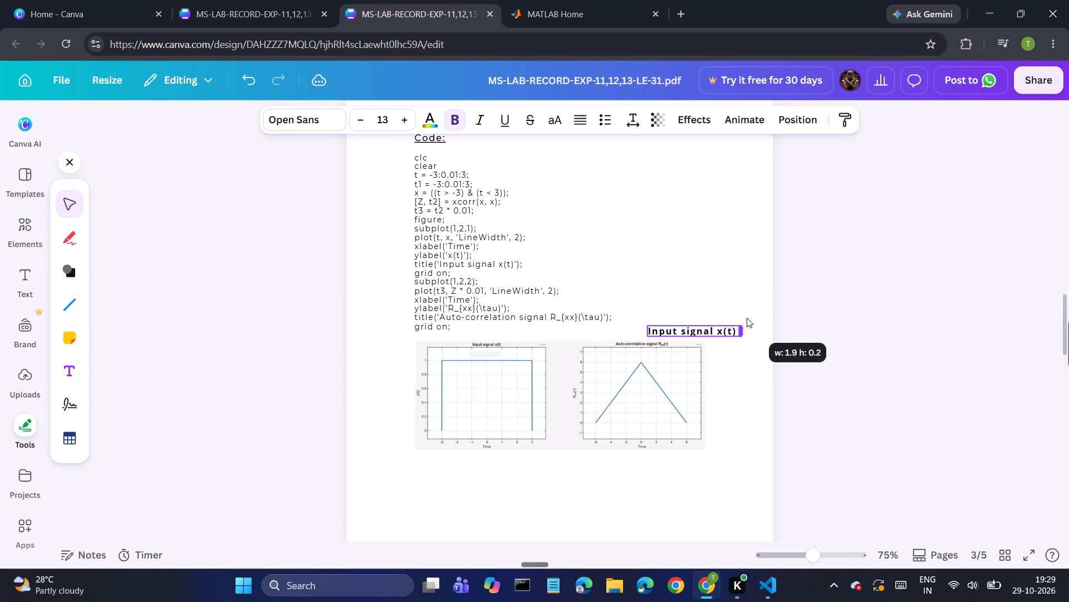
pyautogui.moveTo(747, 318); pyautogui.dragTo(746, 318)
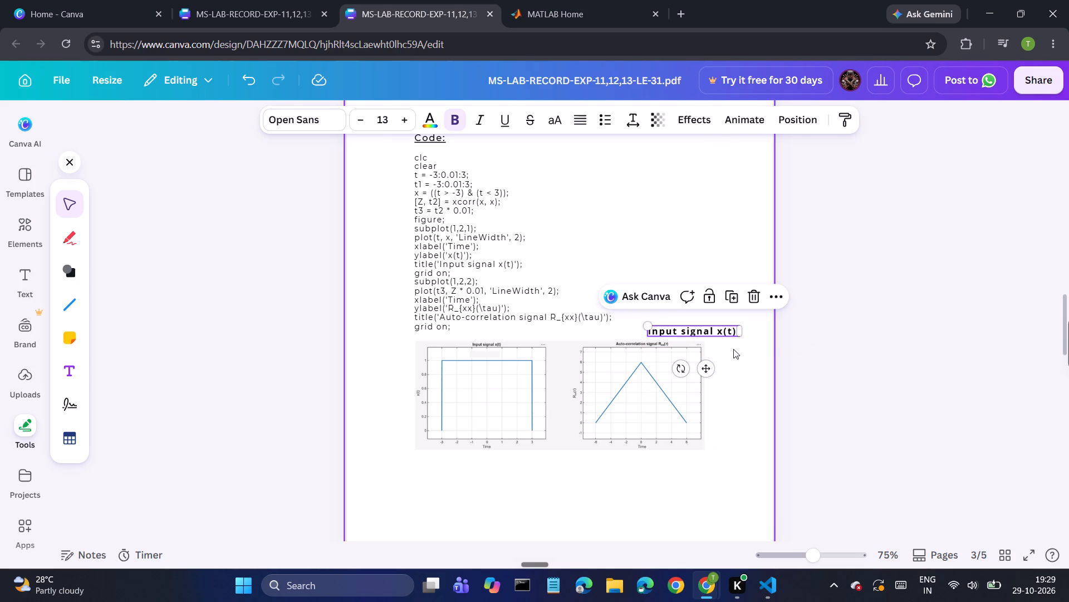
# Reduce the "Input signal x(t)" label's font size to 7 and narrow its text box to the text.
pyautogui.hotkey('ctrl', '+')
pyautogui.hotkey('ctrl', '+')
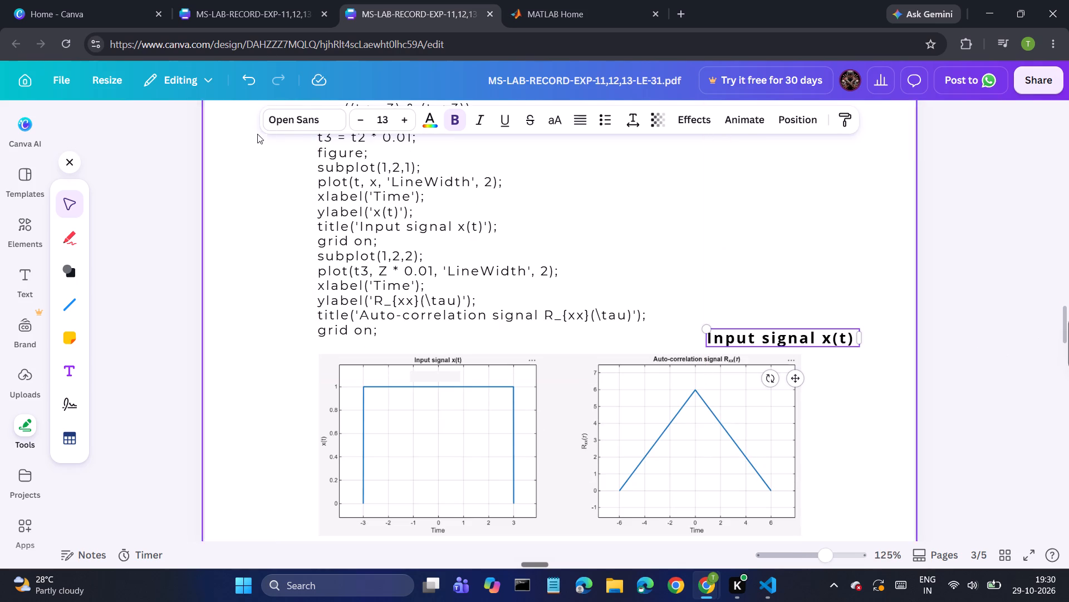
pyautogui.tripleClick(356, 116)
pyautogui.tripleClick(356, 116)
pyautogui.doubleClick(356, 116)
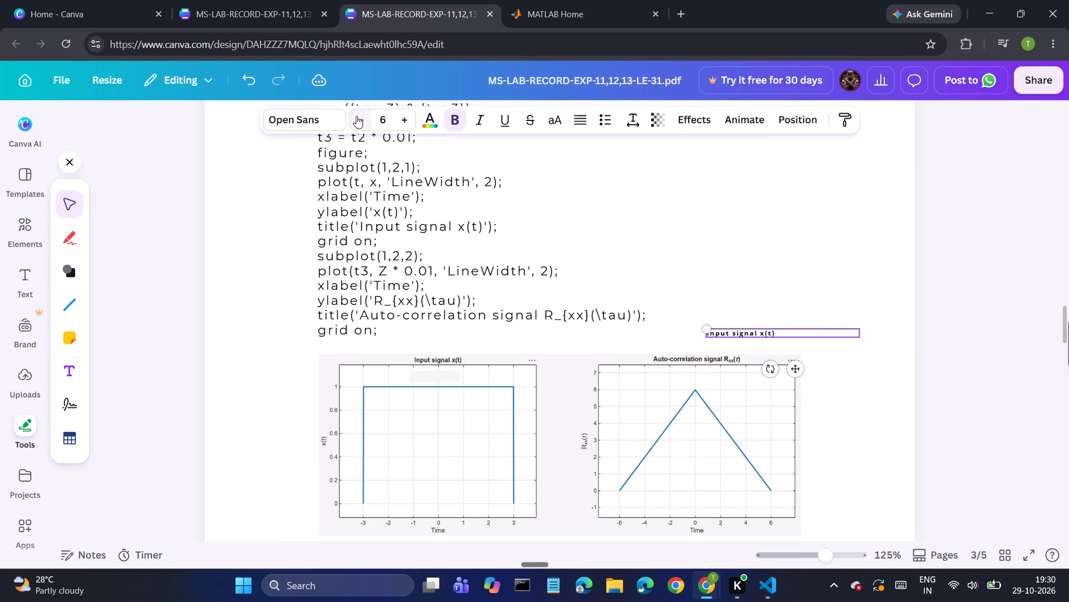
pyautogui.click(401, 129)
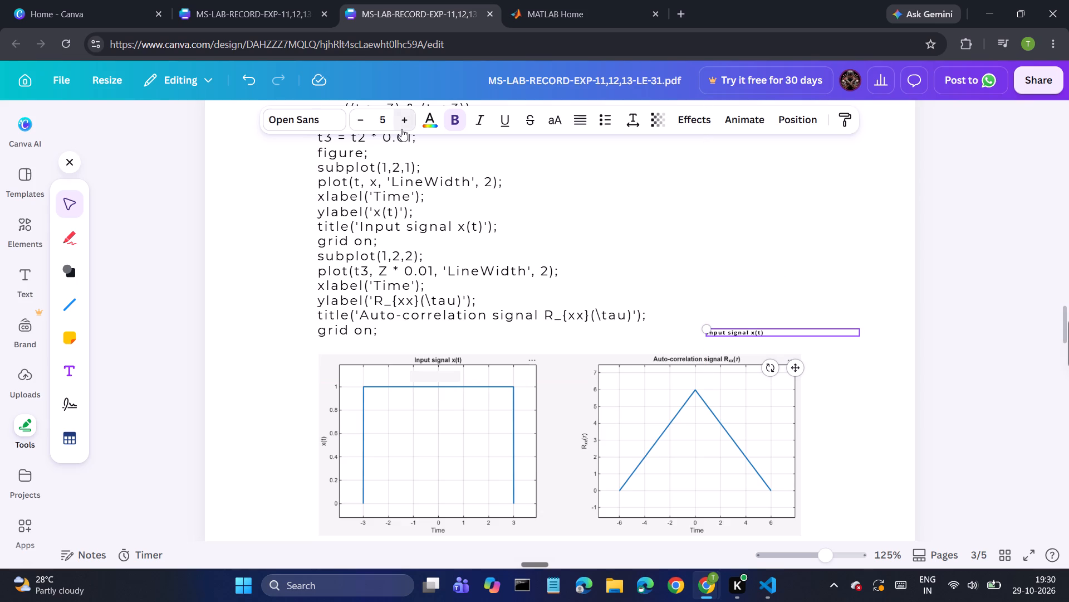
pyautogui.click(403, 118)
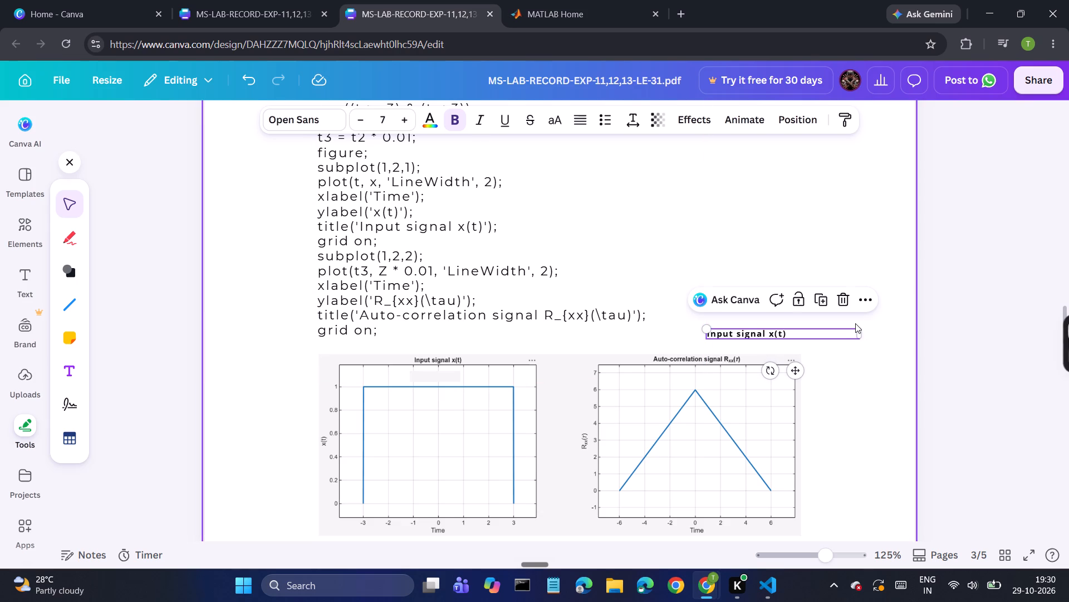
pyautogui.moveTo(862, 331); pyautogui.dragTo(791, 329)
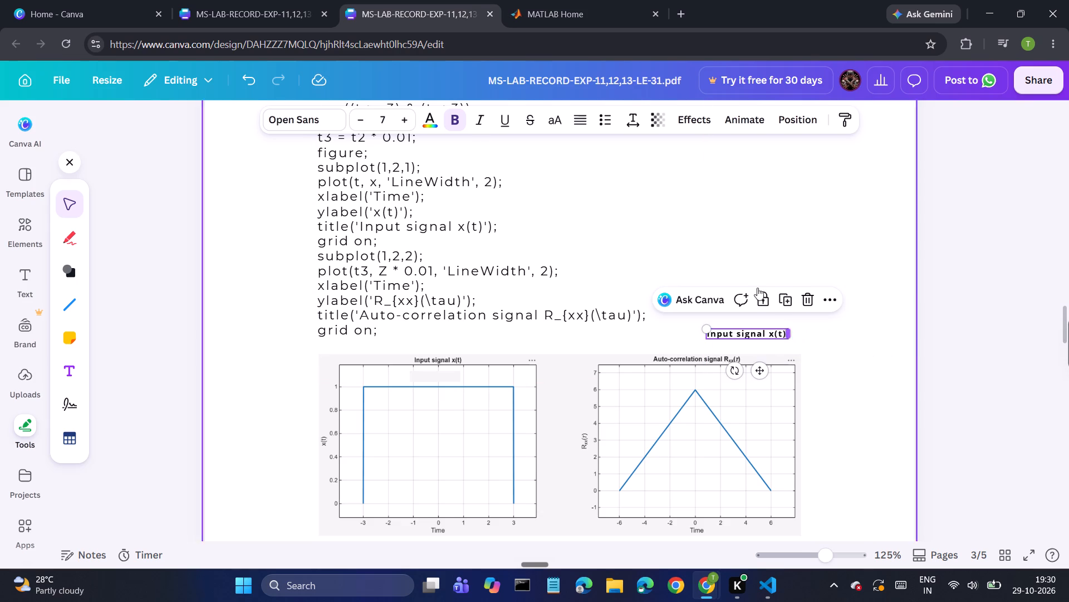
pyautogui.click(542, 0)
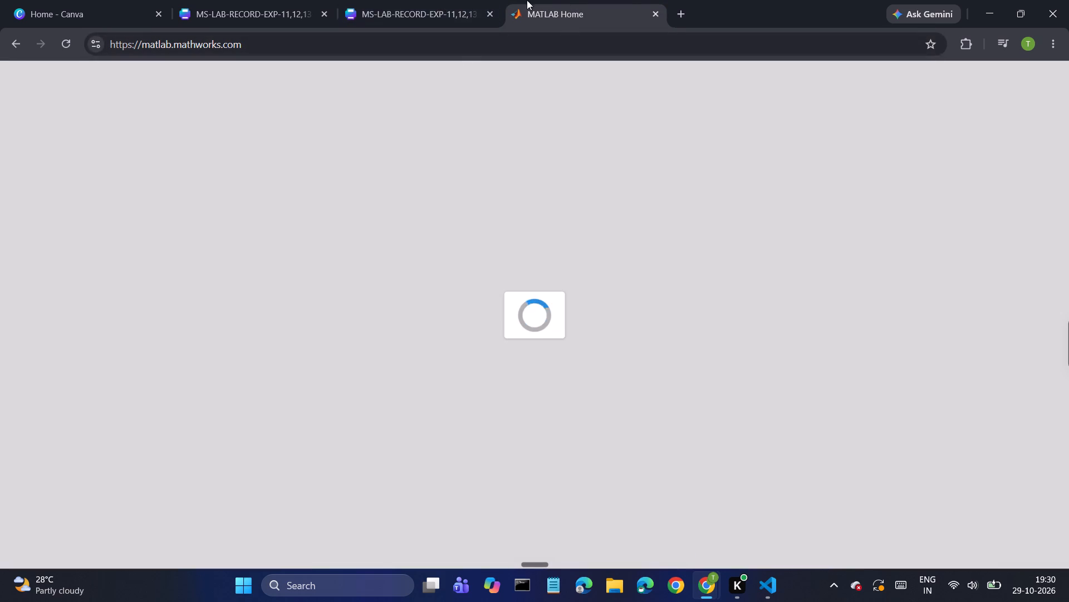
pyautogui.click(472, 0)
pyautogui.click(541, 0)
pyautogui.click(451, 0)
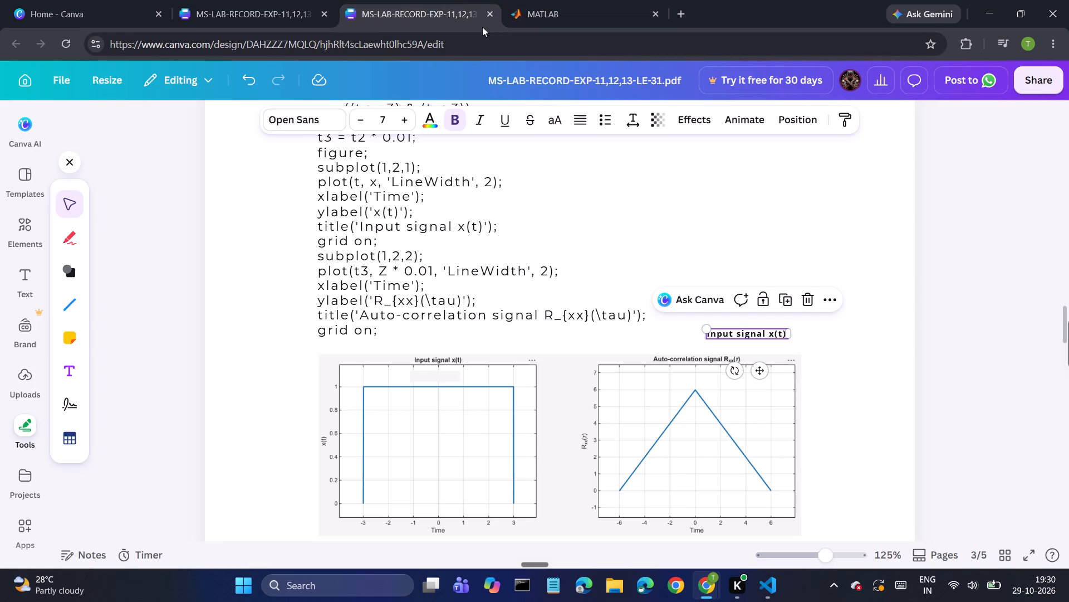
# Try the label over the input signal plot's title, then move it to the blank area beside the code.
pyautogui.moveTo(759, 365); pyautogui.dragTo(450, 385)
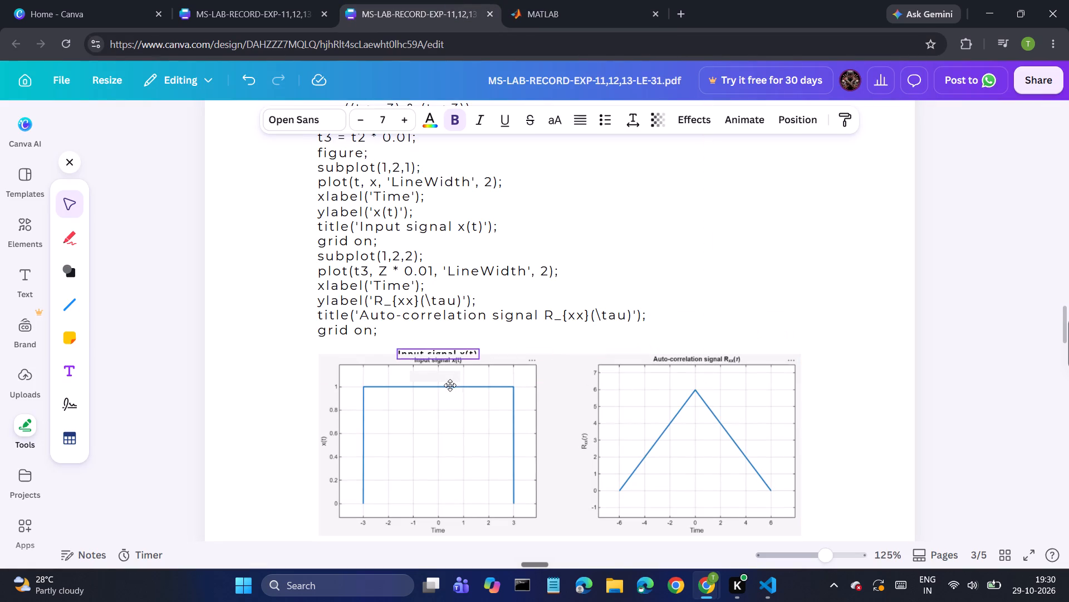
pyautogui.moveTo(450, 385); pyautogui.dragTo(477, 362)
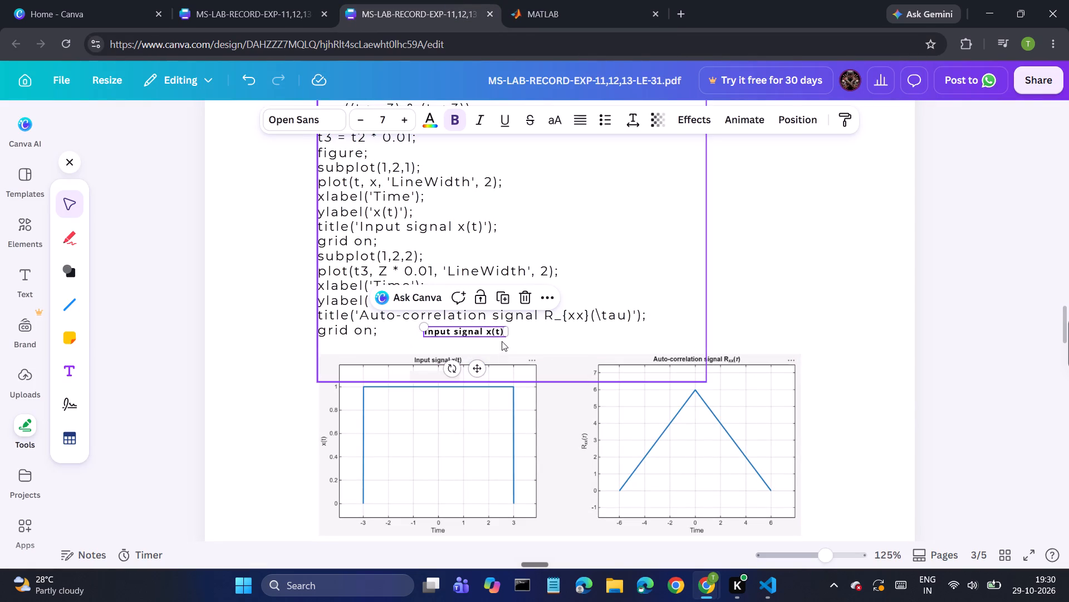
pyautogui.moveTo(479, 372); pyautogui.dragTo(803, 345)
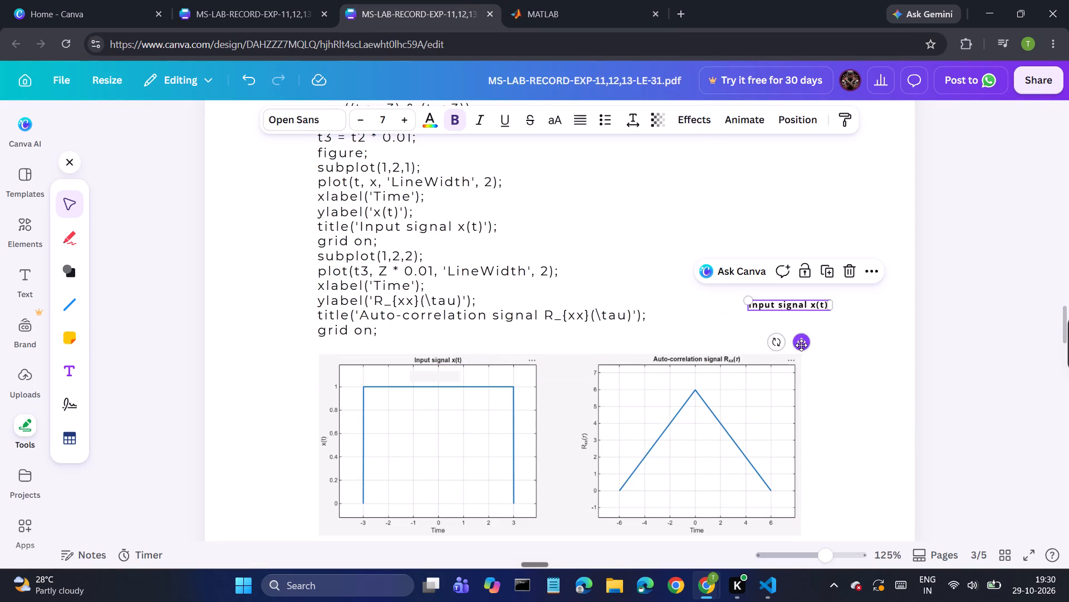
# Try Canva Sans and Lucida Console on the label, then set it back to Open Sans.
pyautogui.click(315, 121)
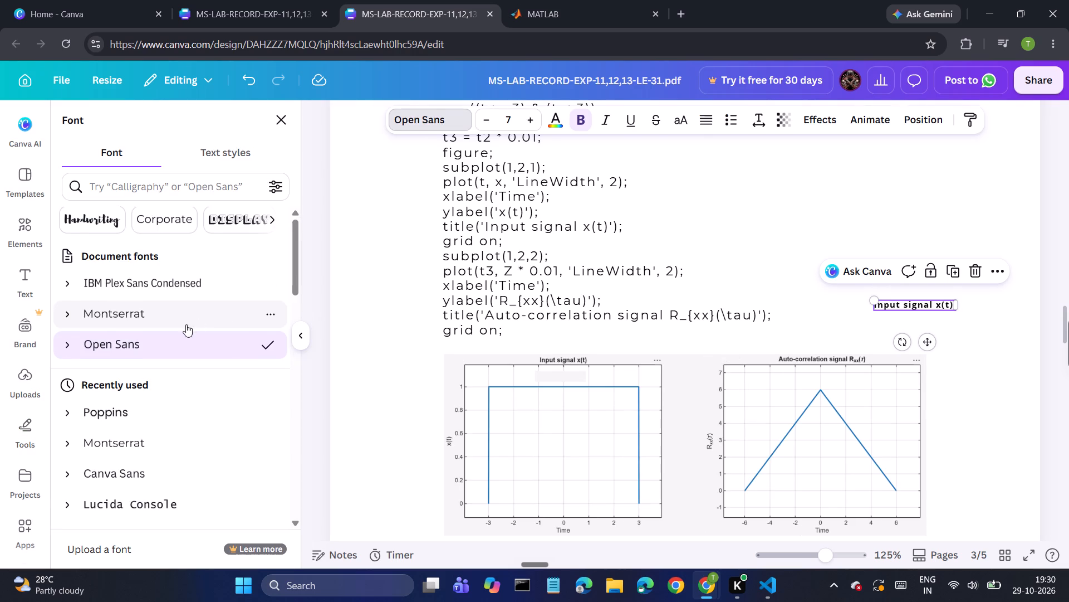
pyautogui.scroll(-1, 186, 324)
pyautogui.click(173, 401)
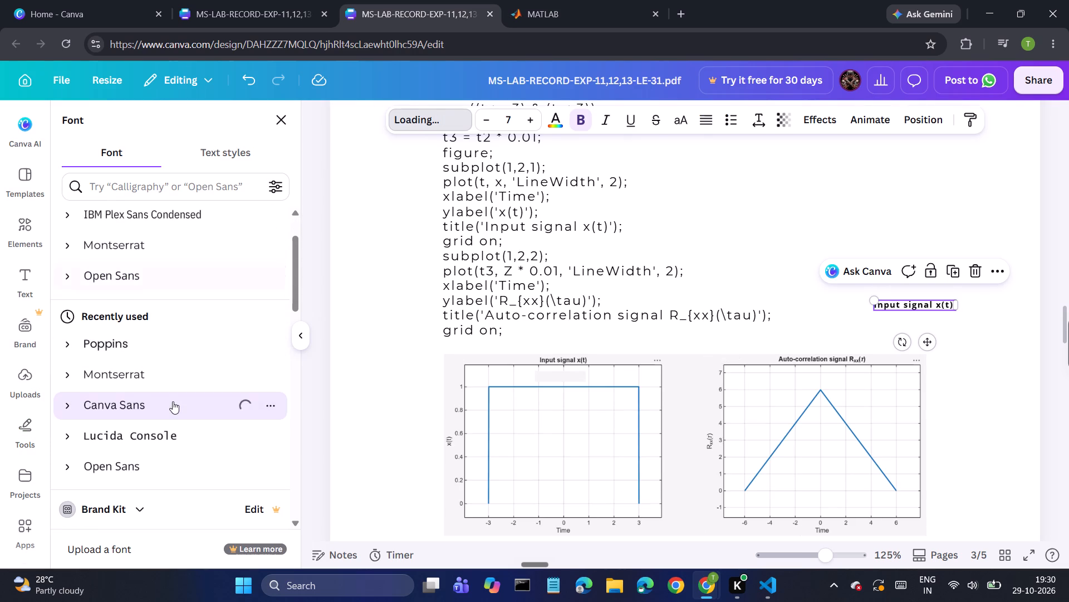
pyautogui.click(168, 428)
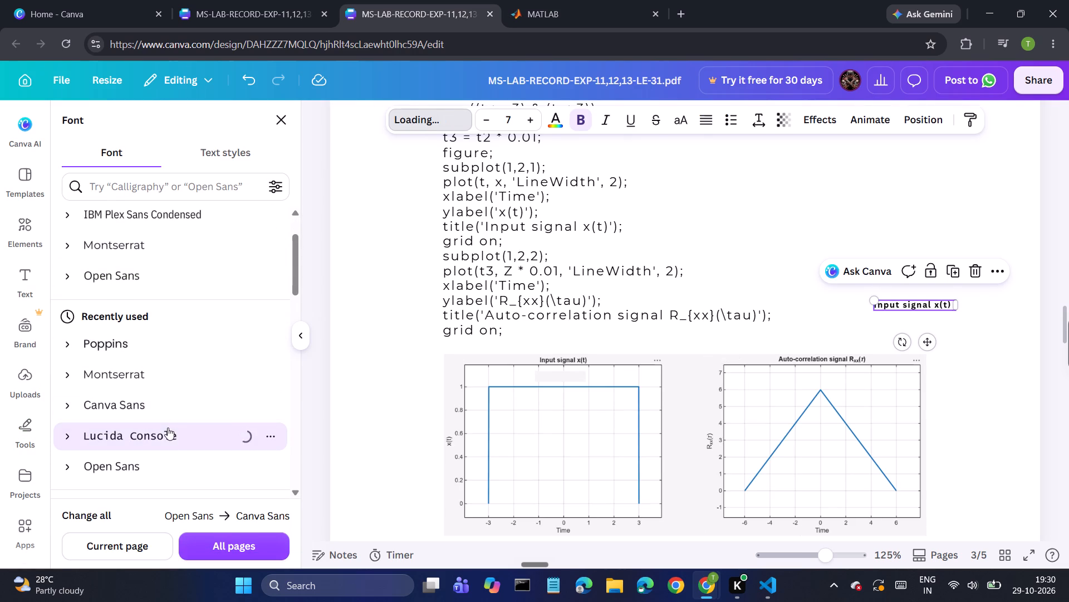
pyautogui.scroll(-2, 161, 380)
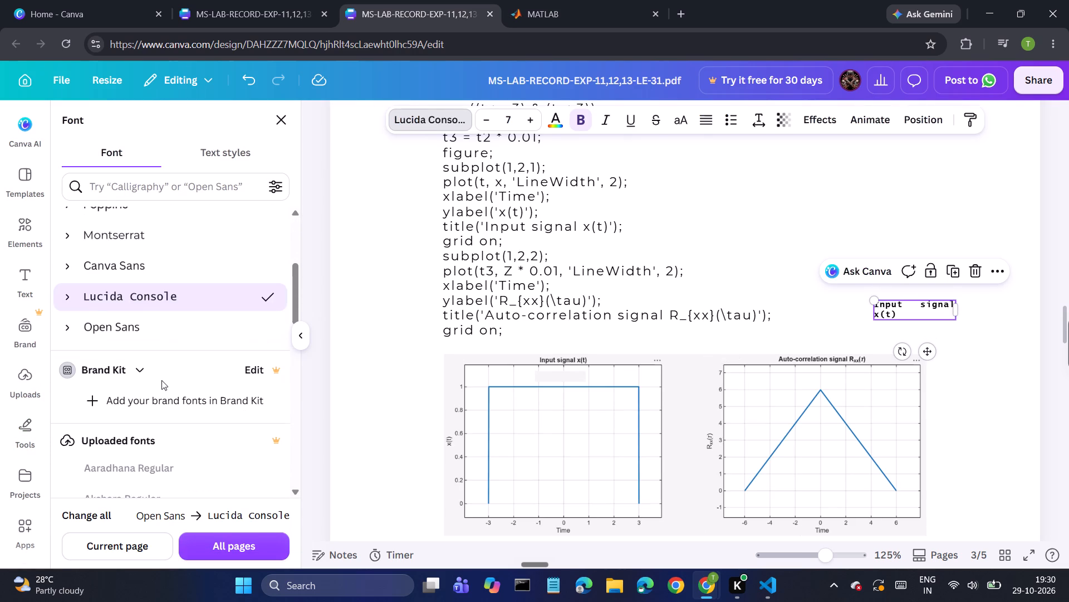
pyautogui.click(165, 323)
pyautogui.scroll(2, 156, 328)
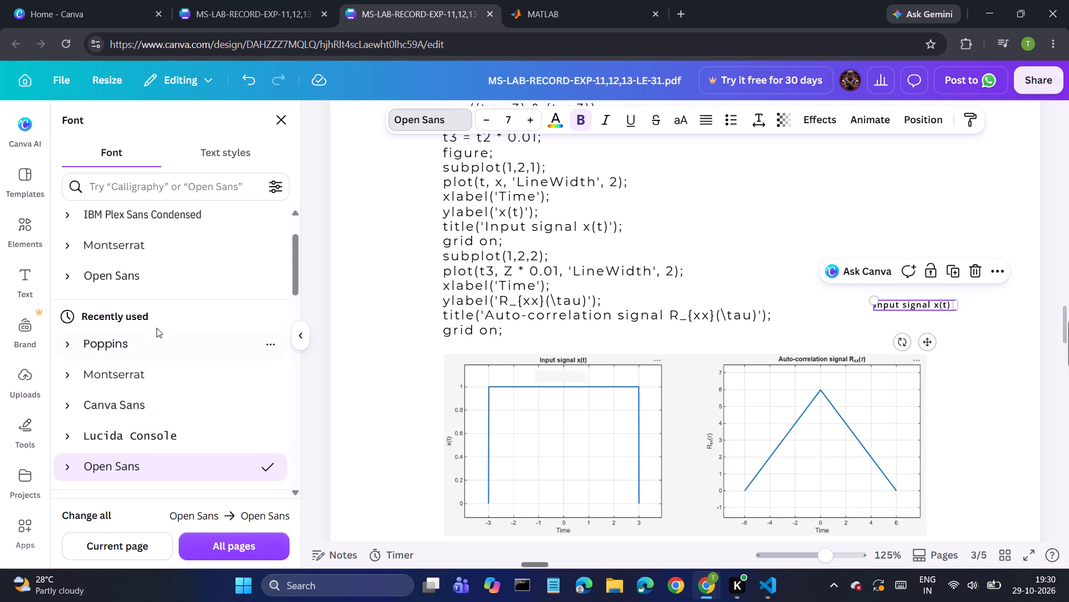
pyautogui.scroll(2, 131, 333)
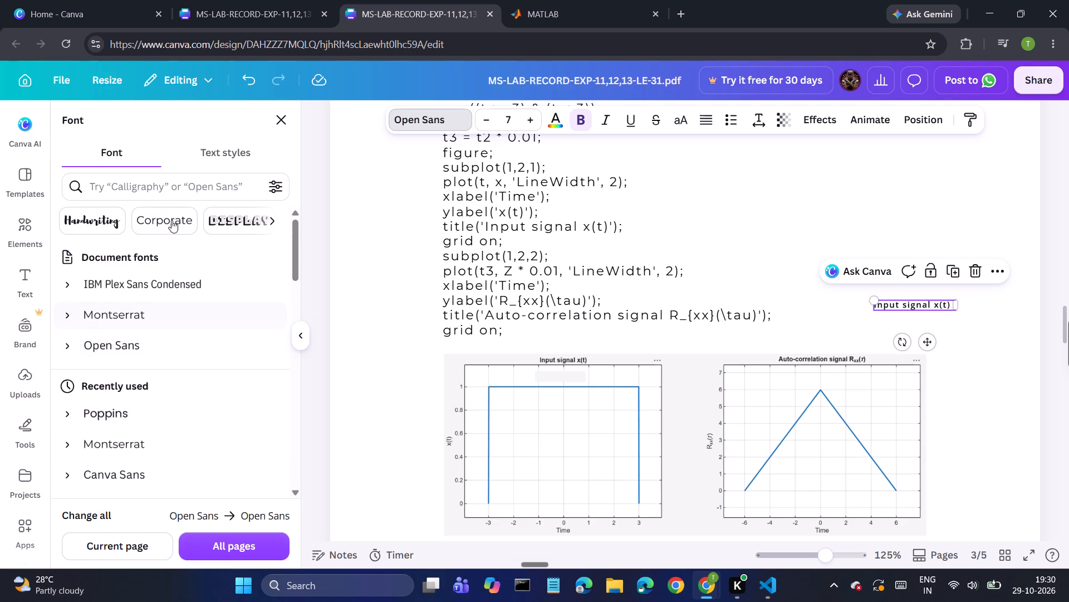
# Apply the Subheading text style to the label and widen its text box to fit the text on one line.
pyautogui.click(222, 154)
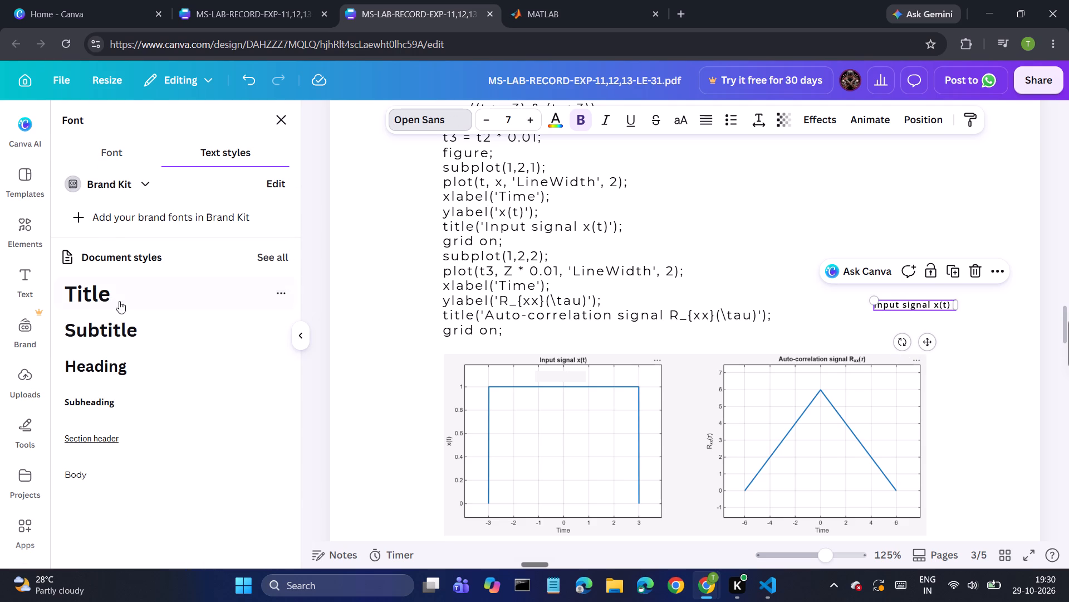
pyautogui.click(97, 401)
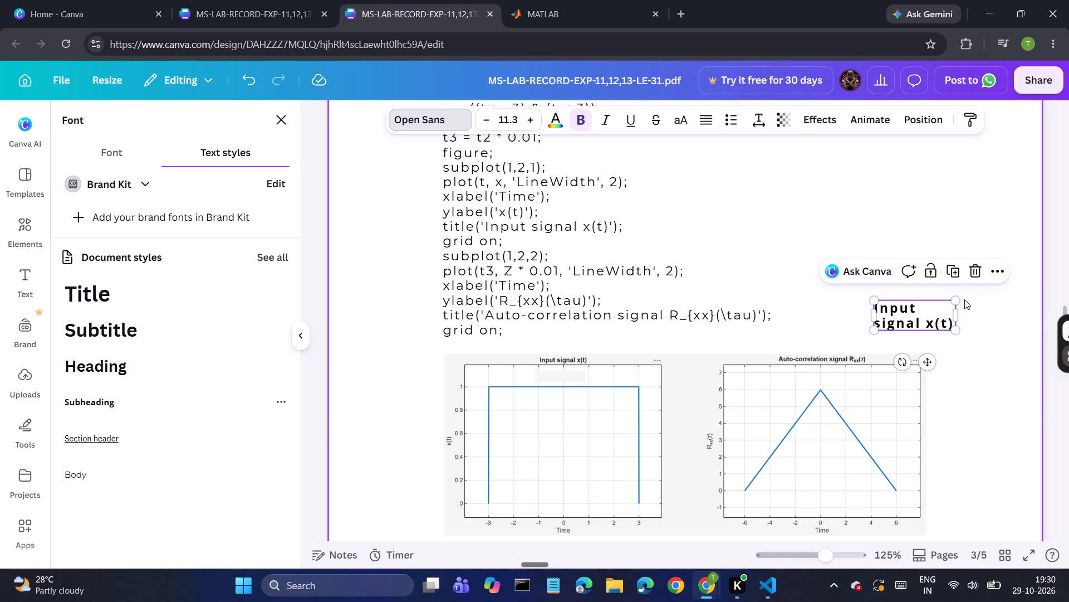
pyautogui.click(954, 318)
pyautogui.moveTo(960, 316); pyautogui.dragTo(1004, 304)
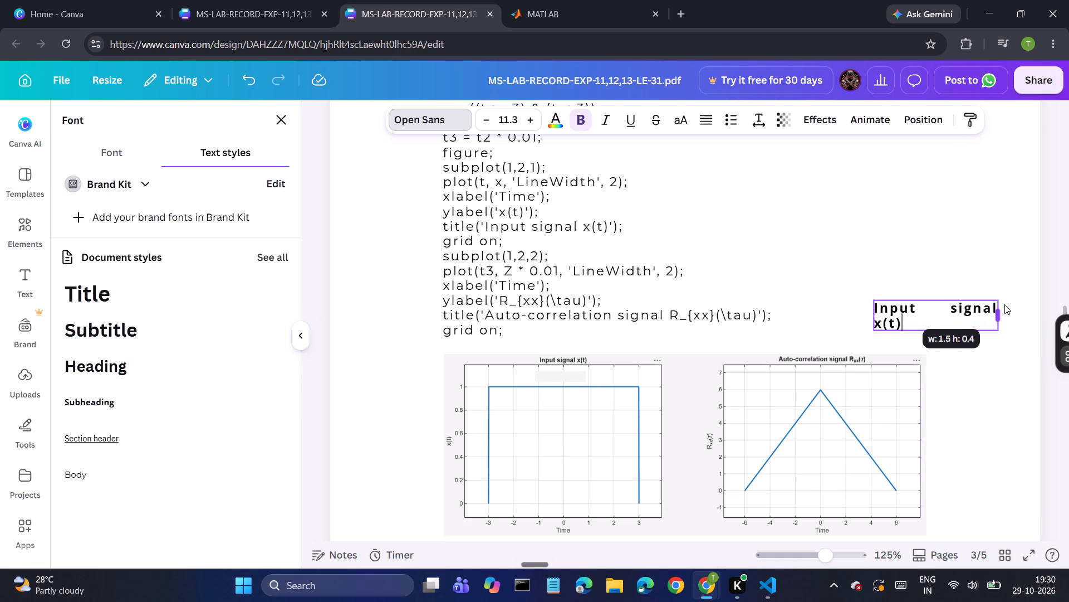
pyautogui.moveTo(1004, 304); pyautogui.dragTo(1009, 304)
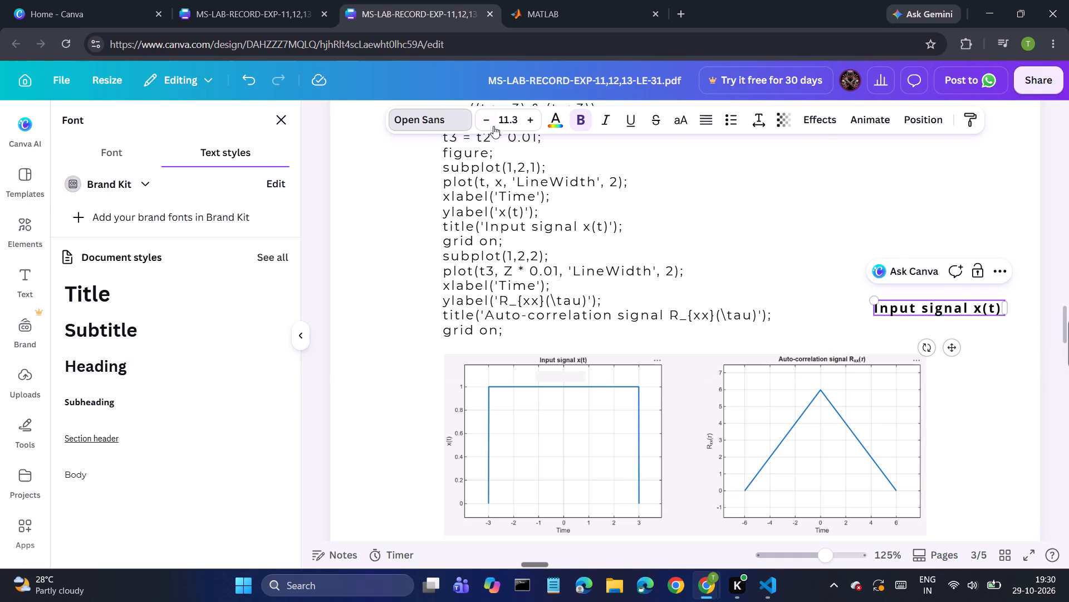
# Reduce the label's font size to 5.3 and move it onto the mask just below the input signal plot's title.
pyautogui.tripleClick(488, 125)
pyautogui.tripleClick(488, 125)
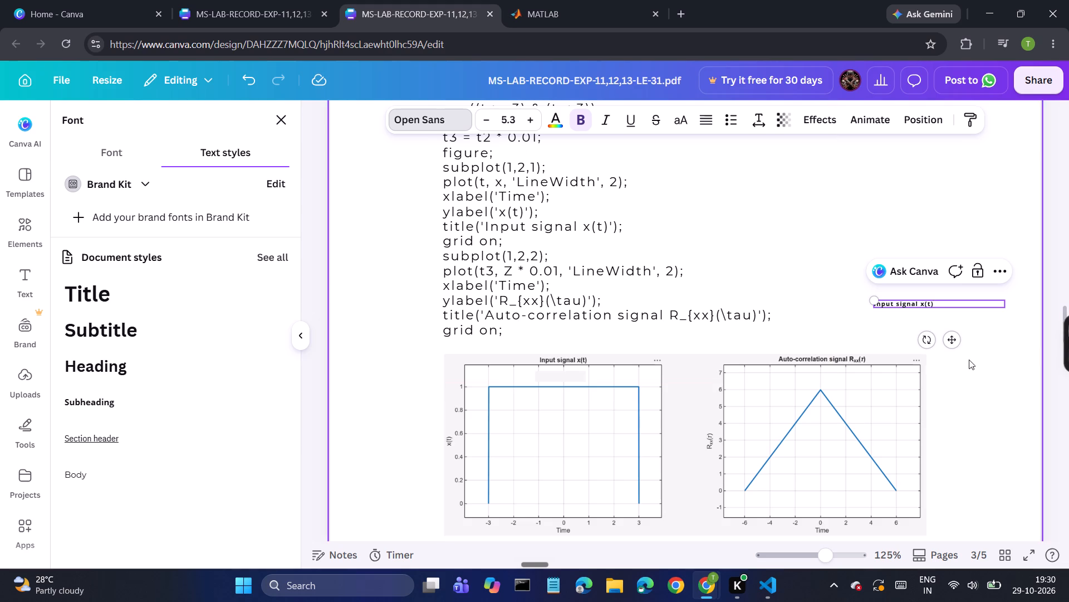
pyautogui.moveTo(955, 337); pyautogui.dragTo(621, 392)
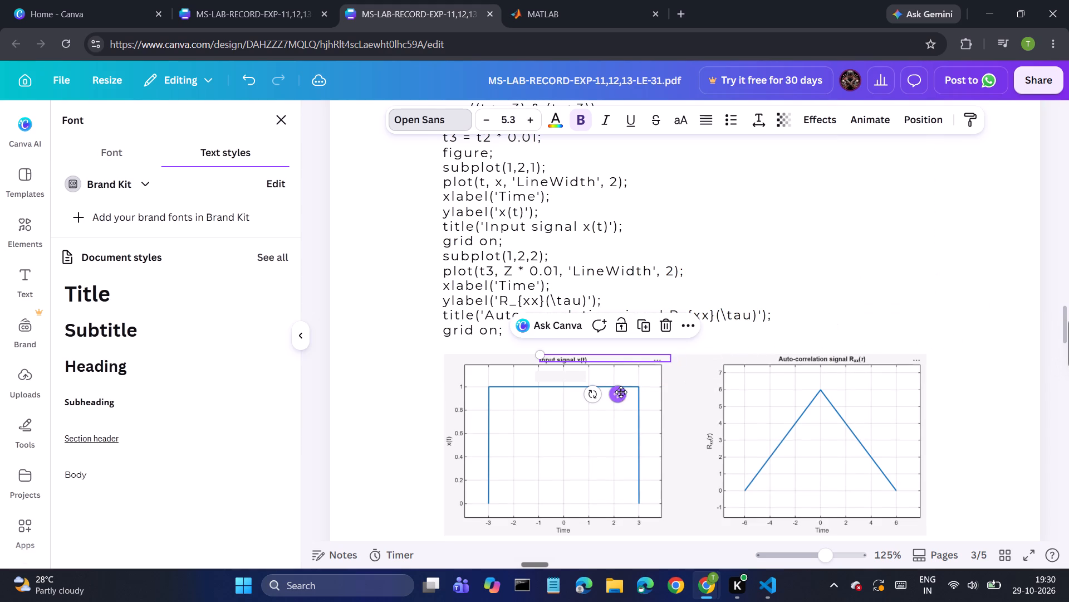
pyautogui.rightClick(621, 392)
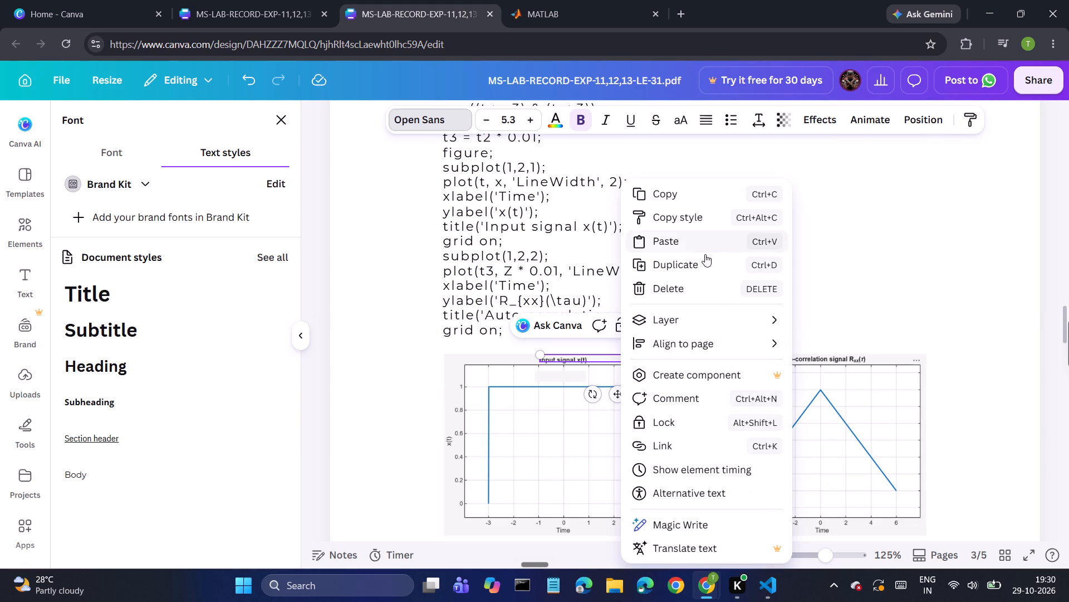
pyautogui.click(814, 327)
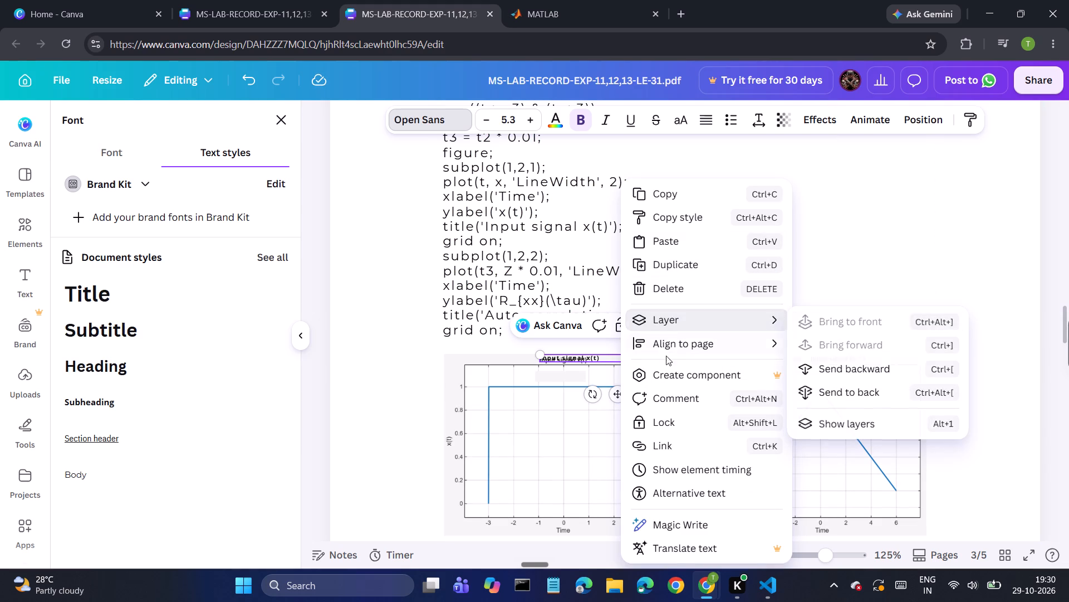
pyautogui.click(434, 365)
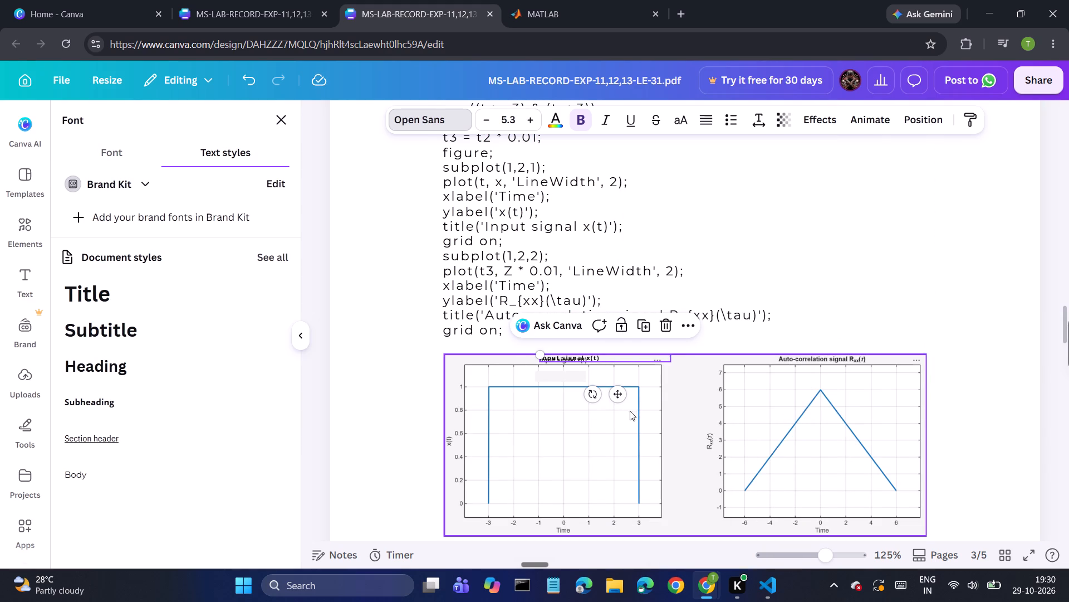
pyautogui.moveTo(618, 395); pyautogui.dragTo(616, 416)
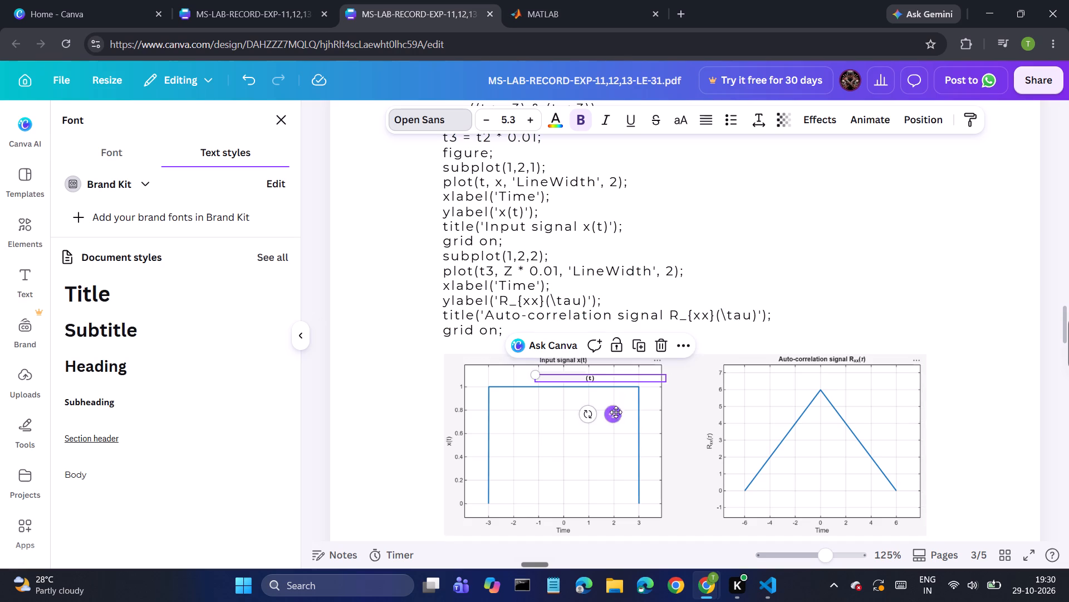
# Bring the "Input signal x(t)" label to the front, above the mask.
pyautogui.rightClick(682, 352)
pyautogui.click(685, 346)
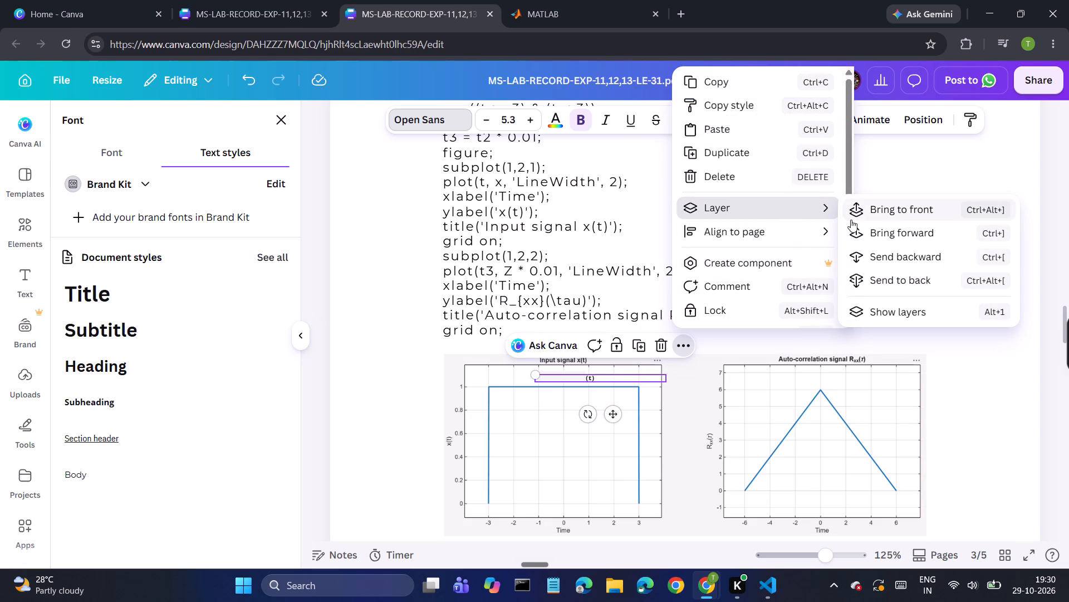
pyautogui.click(857, 218)
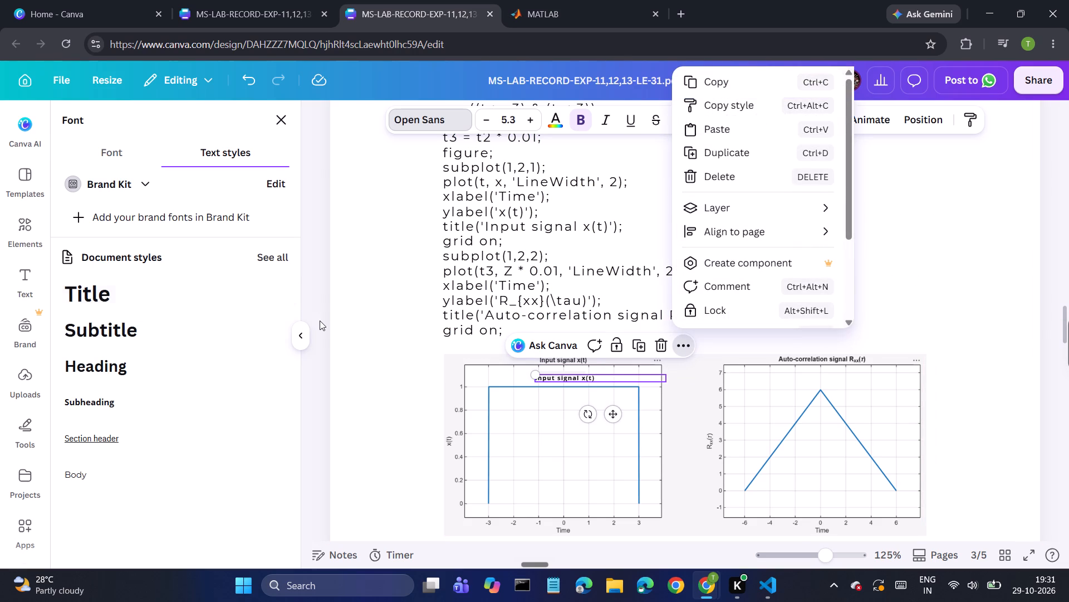
pyautogui.click(320, 321)
pyautogui.click(242, 414)
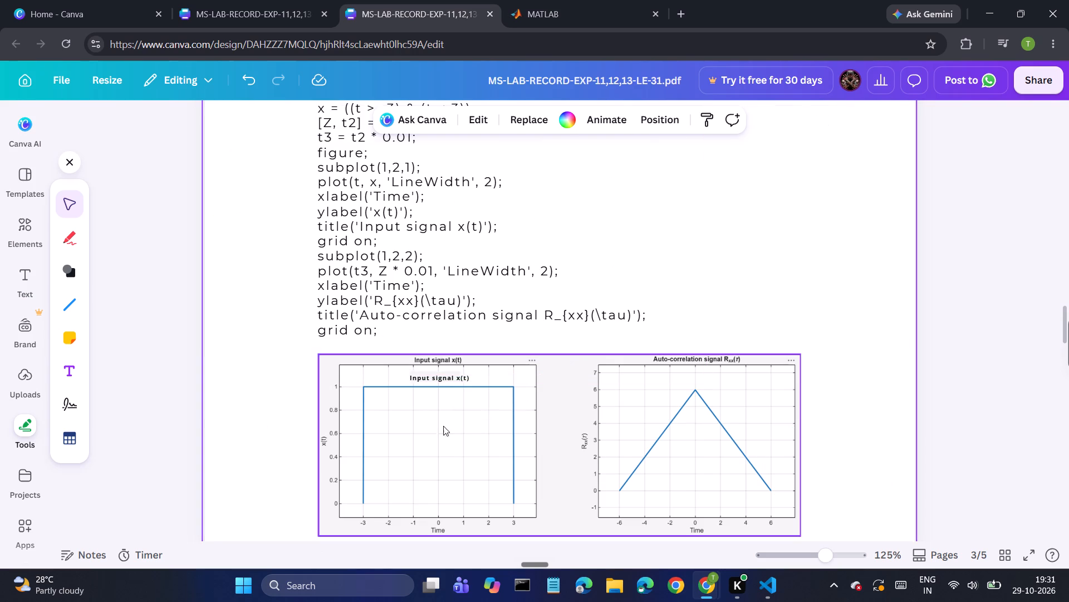
# Nudge the label slightly so it lines up under the input signal plot's original title.
pyautogui.moveTo(473, 378); pyautogui.dragTo(477, 375)
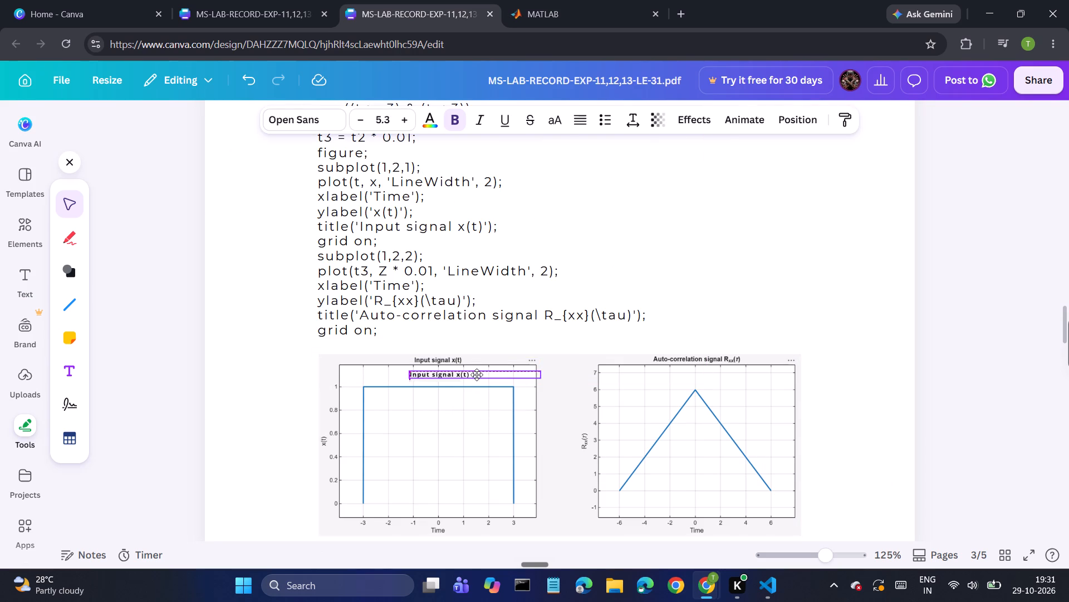
pyautogui.moveTo(477, 375); pyautogui.dragTo(479, 376)
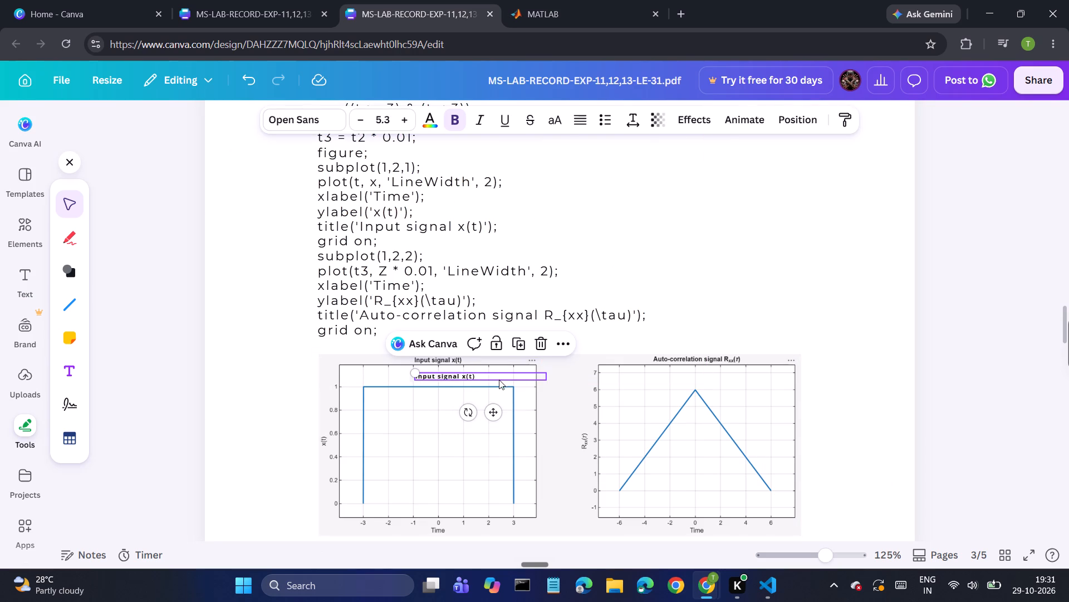
# Set the "Input signal x(t)" label's font size to 1.
pyautogui.click(502, 375)
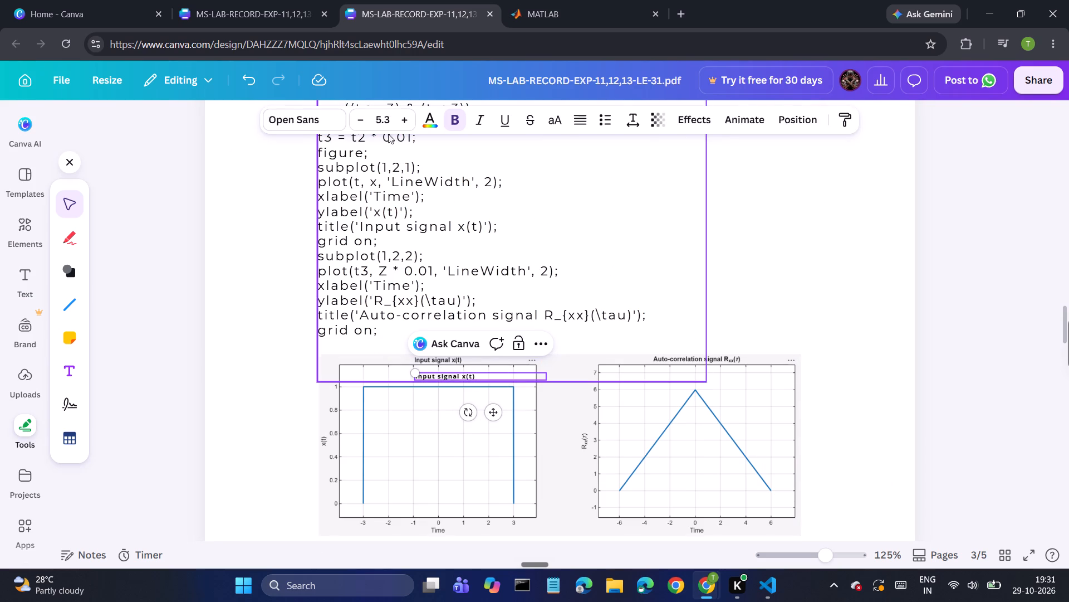
pyautogui.click(384, 123)
pyautogui.press('Left')
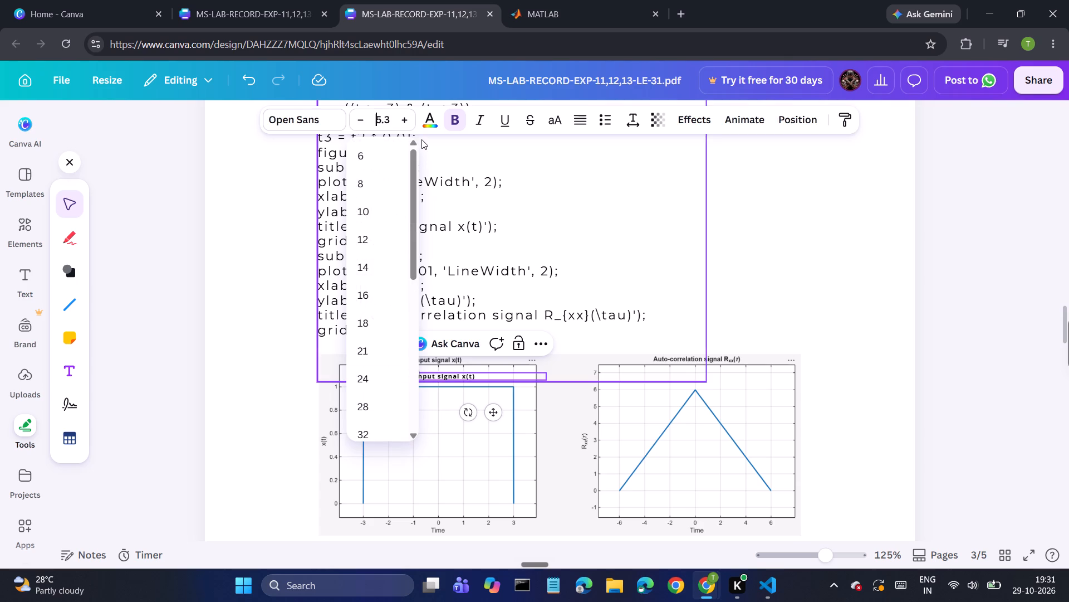
pyautogui.press('Delete')
pyautogui.press('Clear')
pyautogui.press('Return')
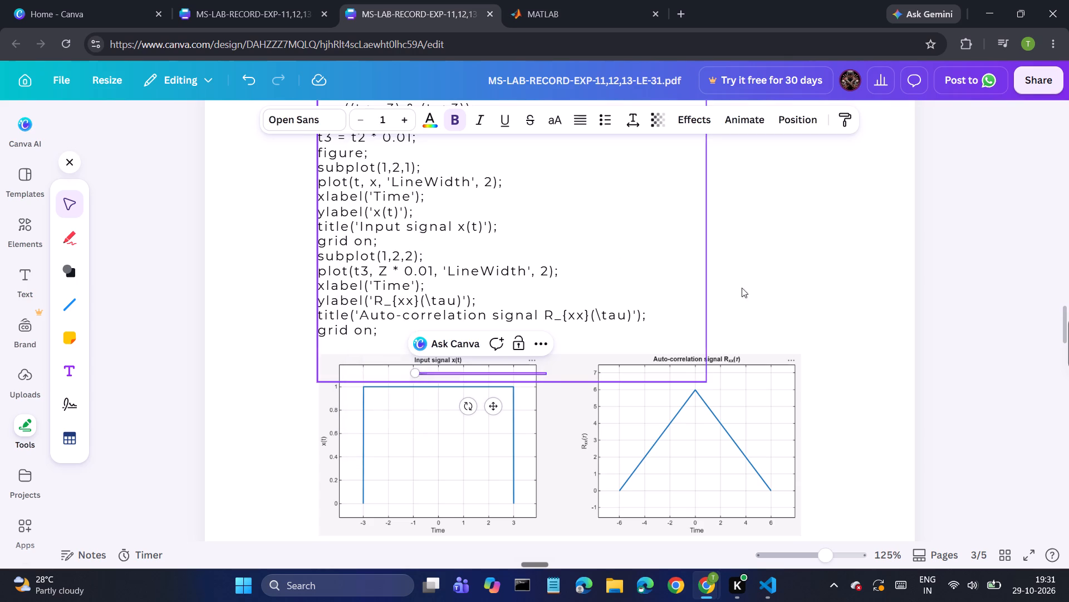
# Move the "Input signal x(t)" label up beside the input signal plot's title and set its font size to 4.5.
pyautogui.click(887, 319)
pyautogui.moveTo(463, 373); pyautogui.dragTo(477, 366)
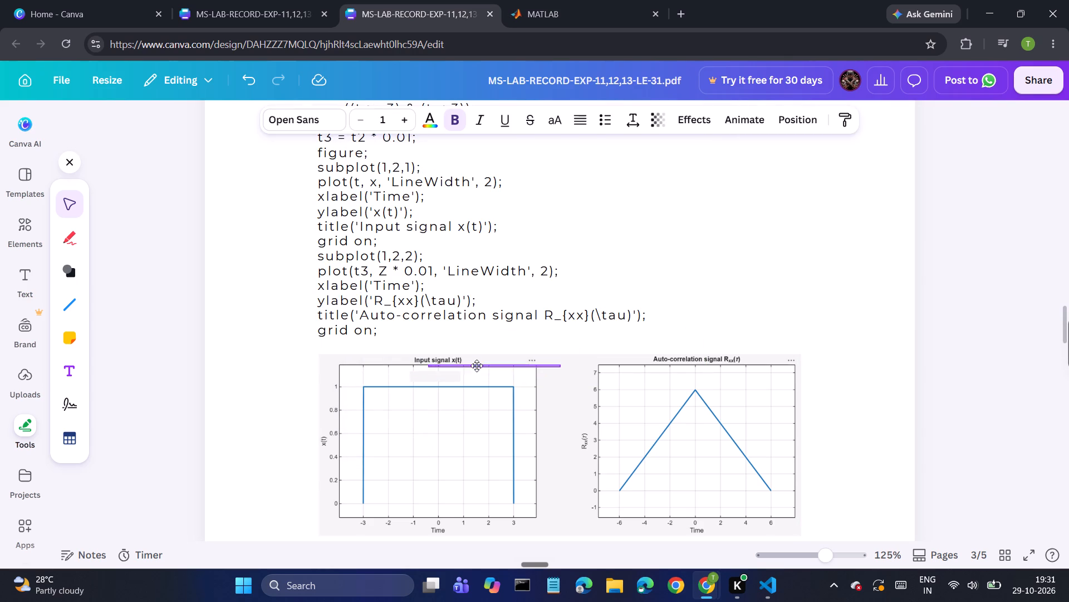
pyautogui.moveTo(477, 366); pyautogui.dragTo(526, 353)
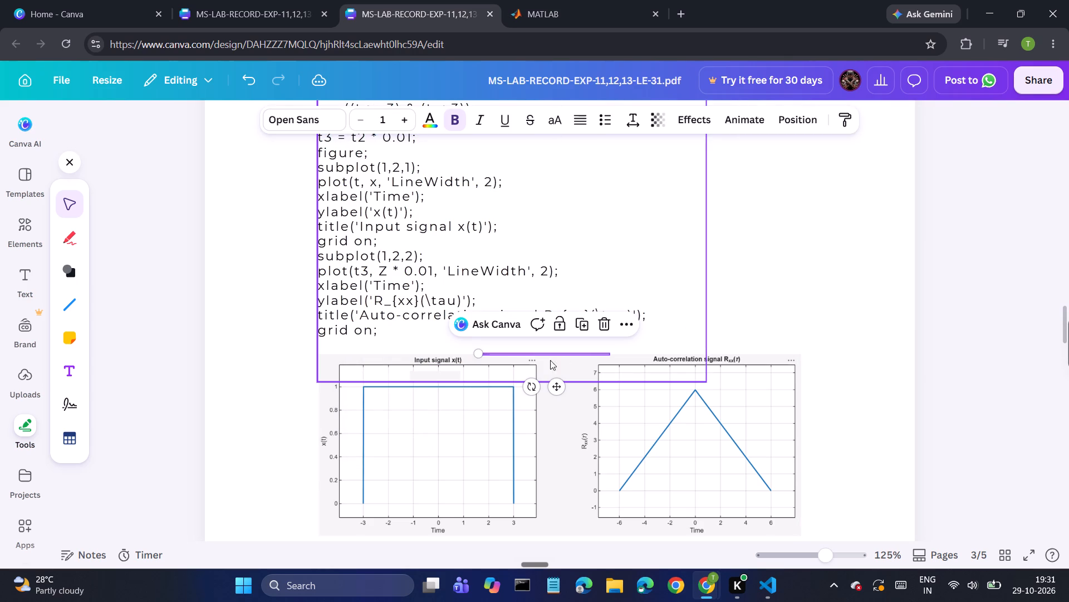
pyautogui.click(382, 123)
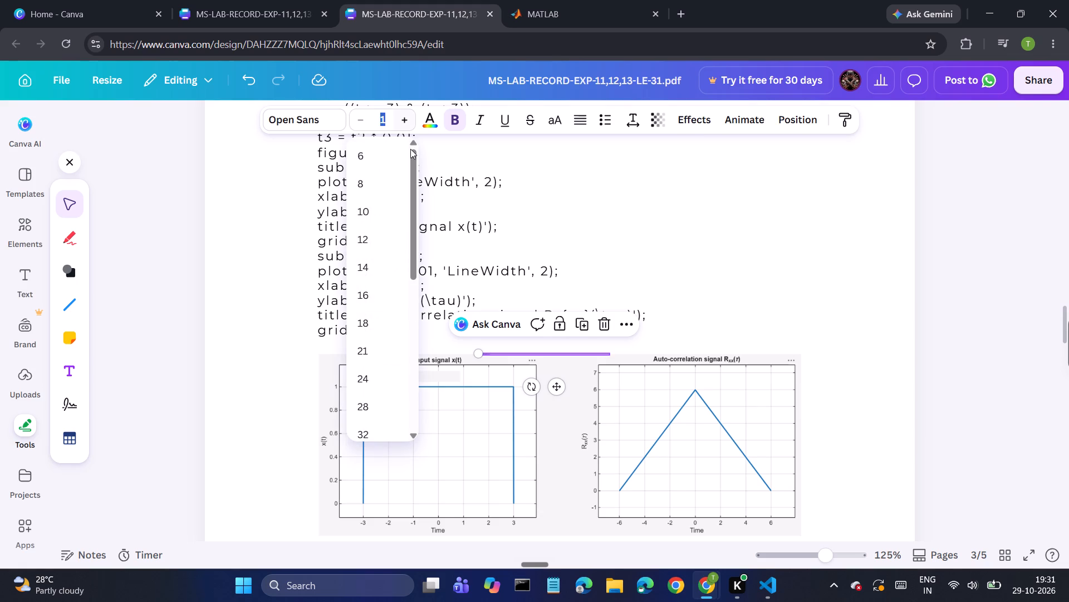
pyautogui.press('Left')
pyautogui.press('Delete')
pyautogui.press('Clear')
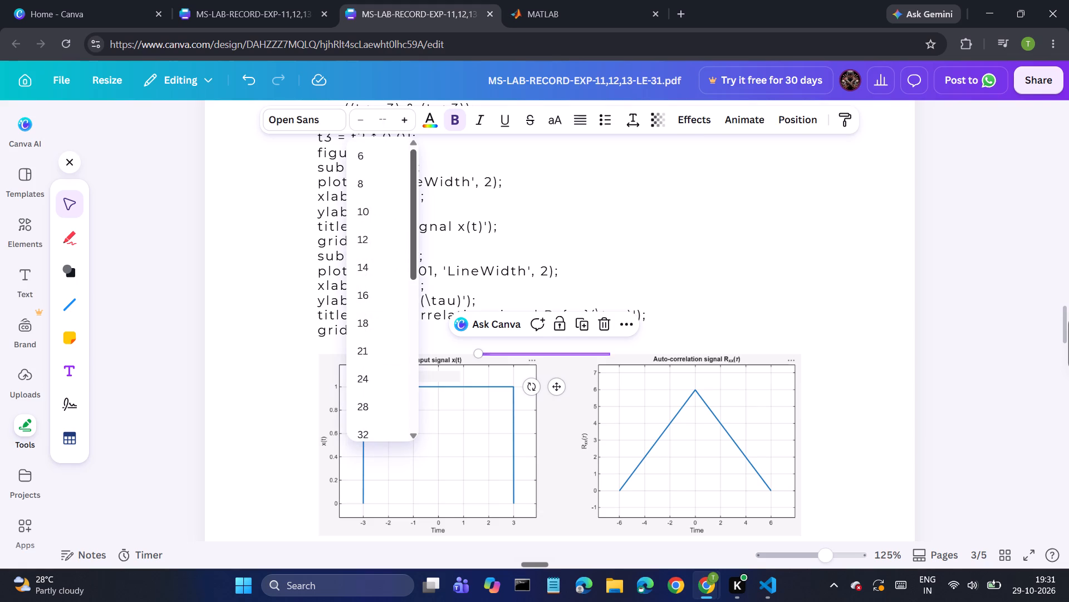
pyautogui.write('4.5')
pyautogui.press('Return')
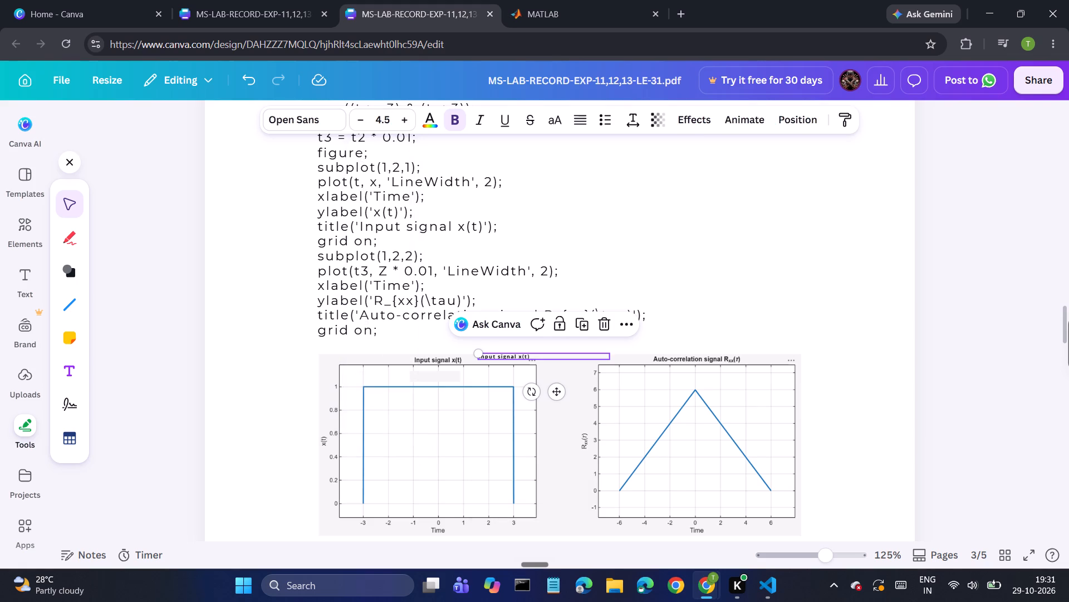
# Move the "Input signal x(t)" label off the plots, out toward the page margin beside the auto-correlation plot.
pyautogui.click(910, 246)
pyautogui.click(521, 358)
pyautogui.moveTo(560, 385); pyautogui.dragTo(908, 374)
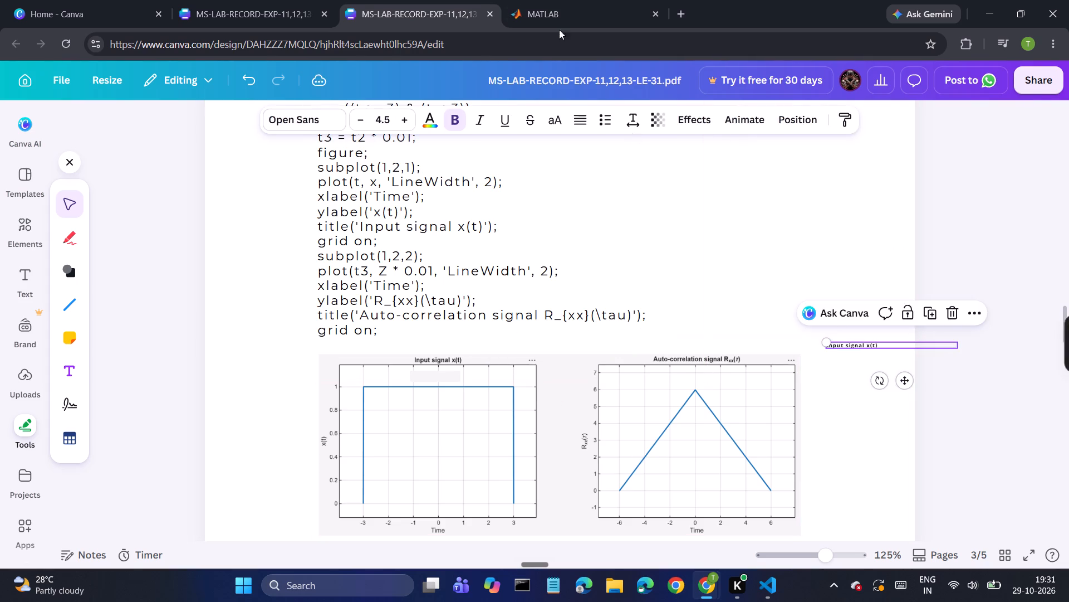
# Switch to MATLAB and open the auto_corr.m script in the Editor.
pyautogui.click(522, 0)
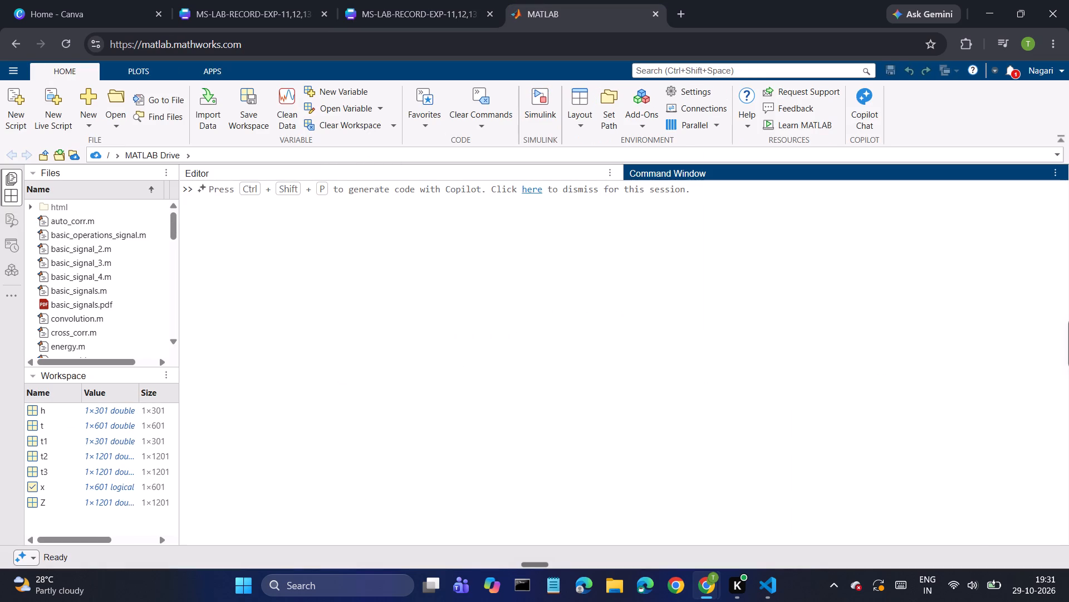
pyautogui.click(342, 173)
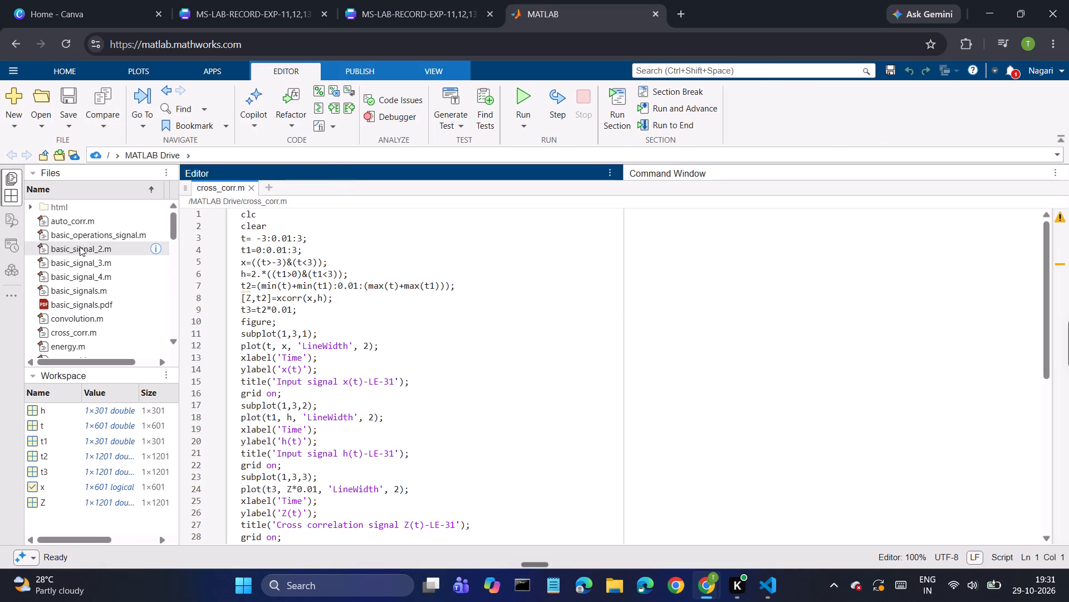
pyautogui.doubleClick(80, 221)
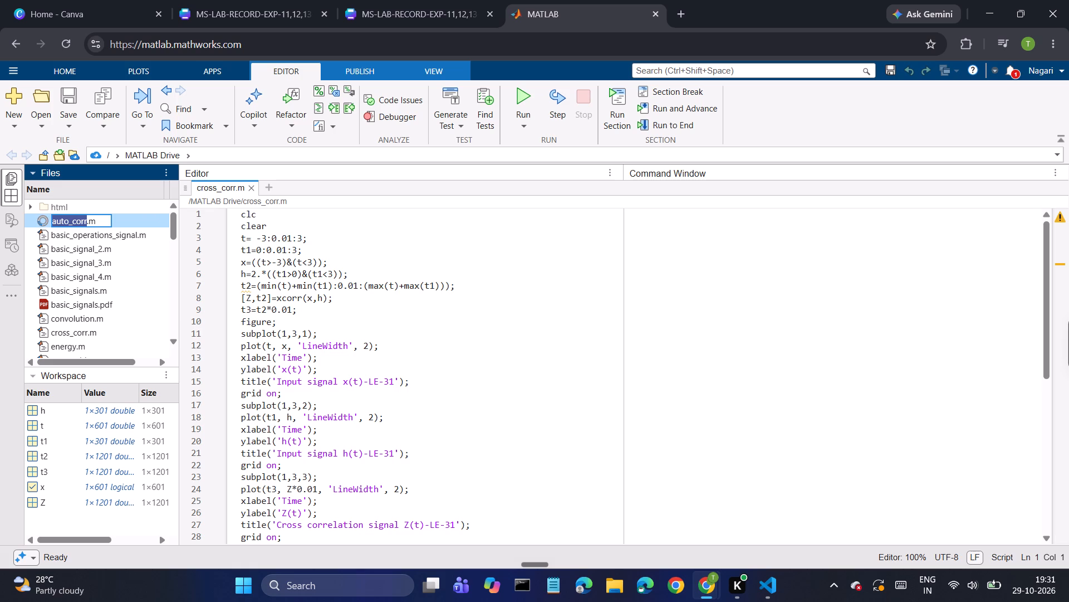
pyautogui.click(150, 223)
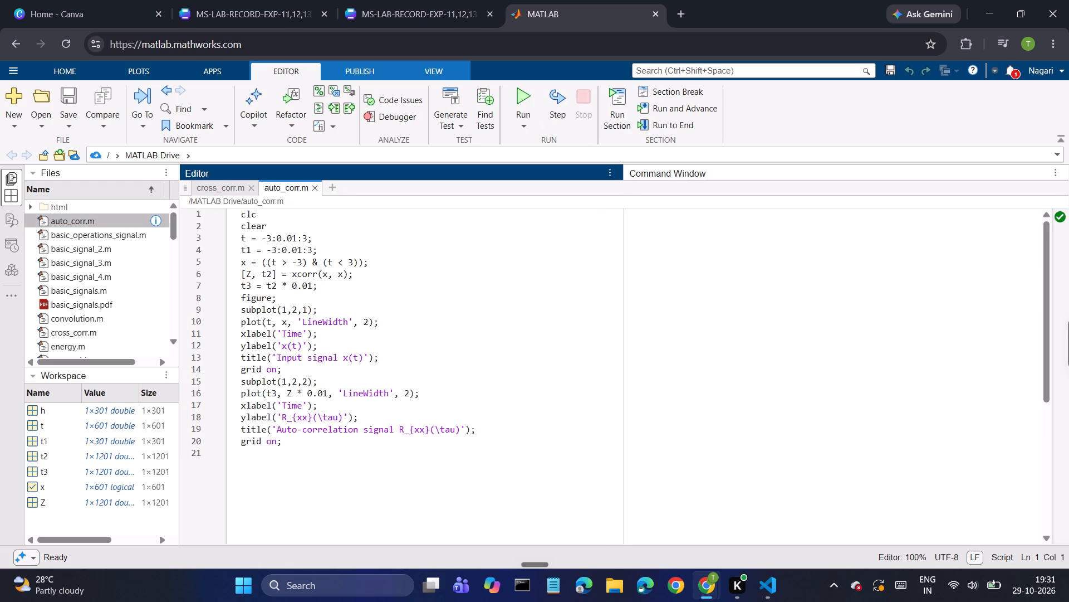
# Return to the Canva lab record and move the mask and the "Input signal x(t)" label away from the plots, off the page.
pyautogui.click(430, 0)
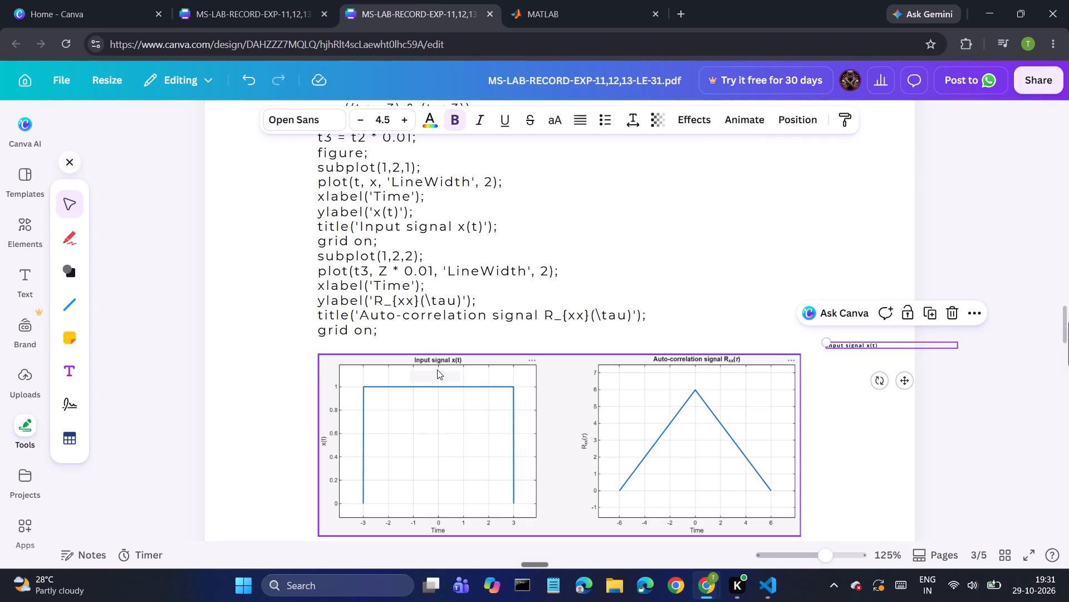
pyautogui.moveTo(437, 375); pyautogui.dragTo(1068, 291)
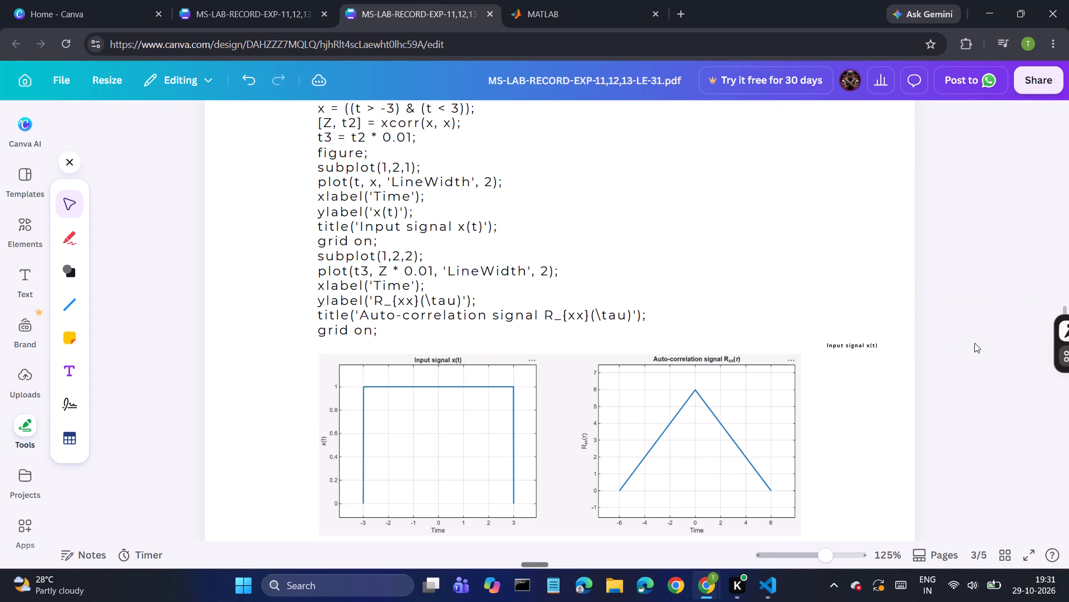
pyautogui.click(874, 350)
pyautogui.moveTo(857, 343); pyautogui.dragTo(1013, 309)
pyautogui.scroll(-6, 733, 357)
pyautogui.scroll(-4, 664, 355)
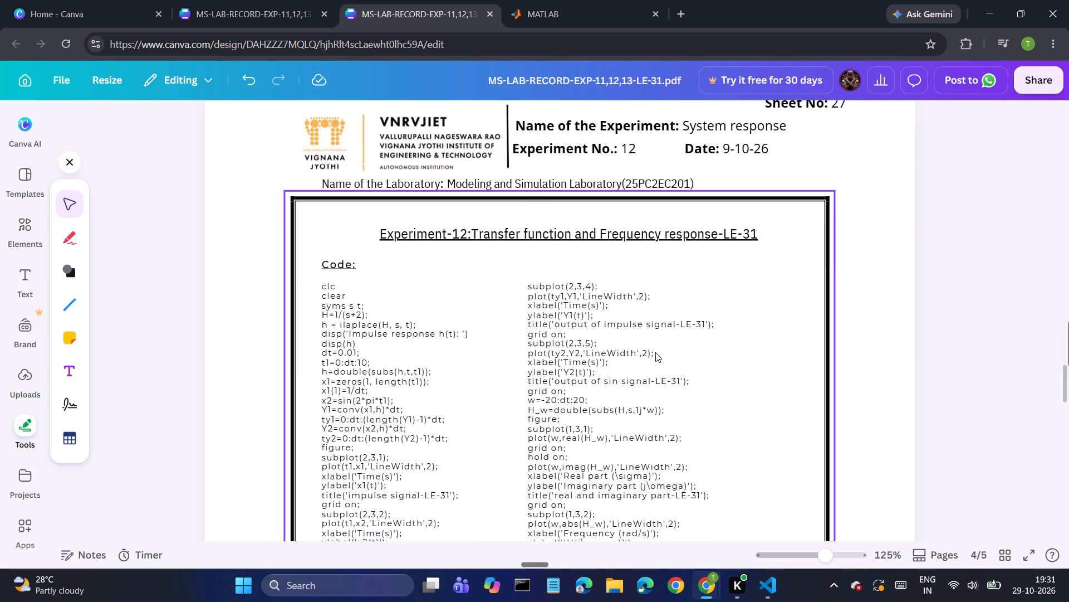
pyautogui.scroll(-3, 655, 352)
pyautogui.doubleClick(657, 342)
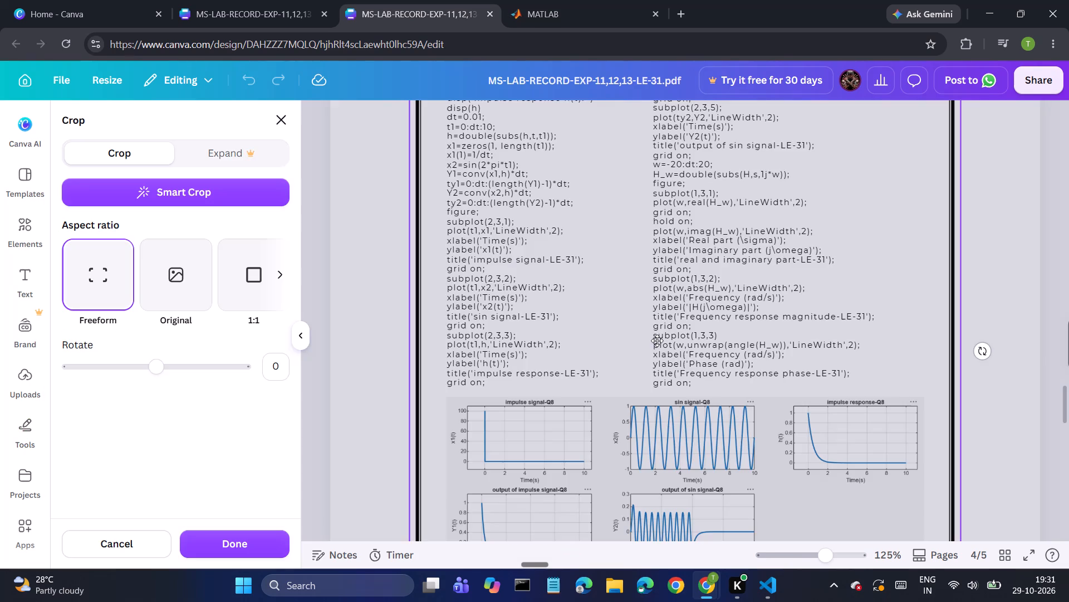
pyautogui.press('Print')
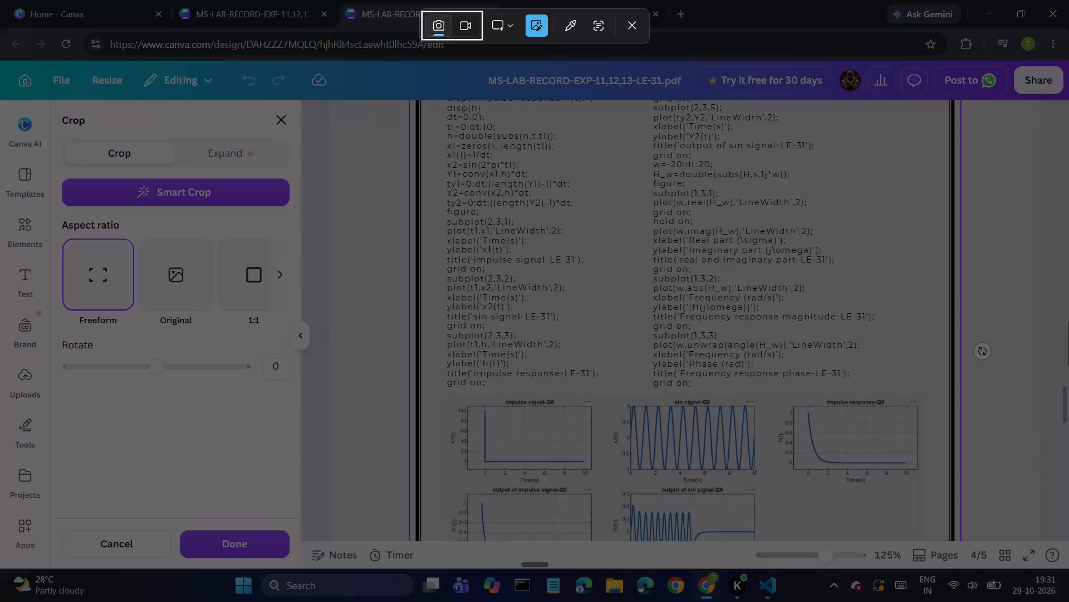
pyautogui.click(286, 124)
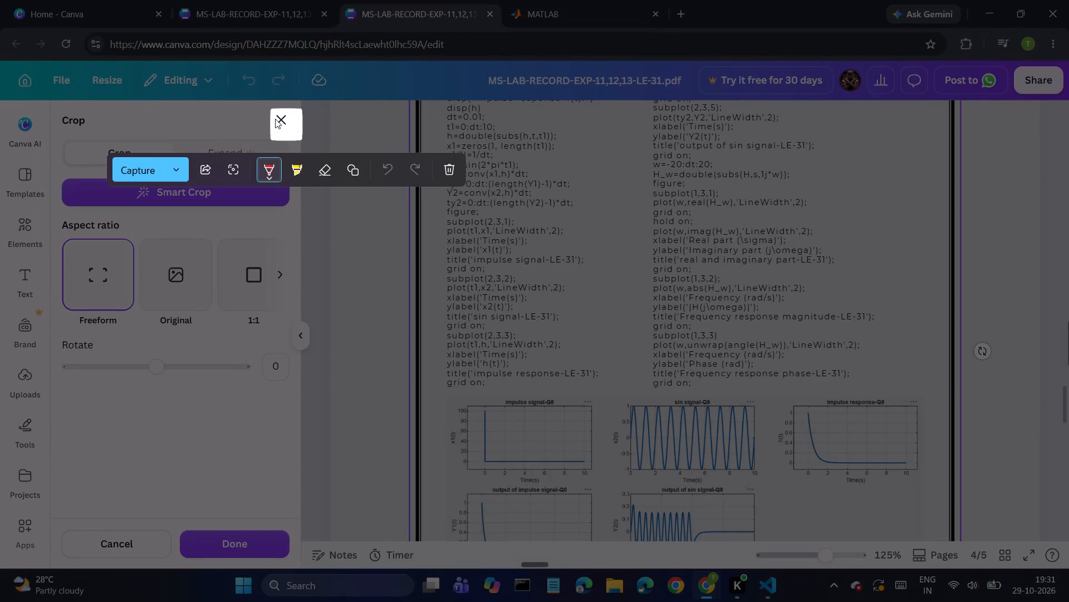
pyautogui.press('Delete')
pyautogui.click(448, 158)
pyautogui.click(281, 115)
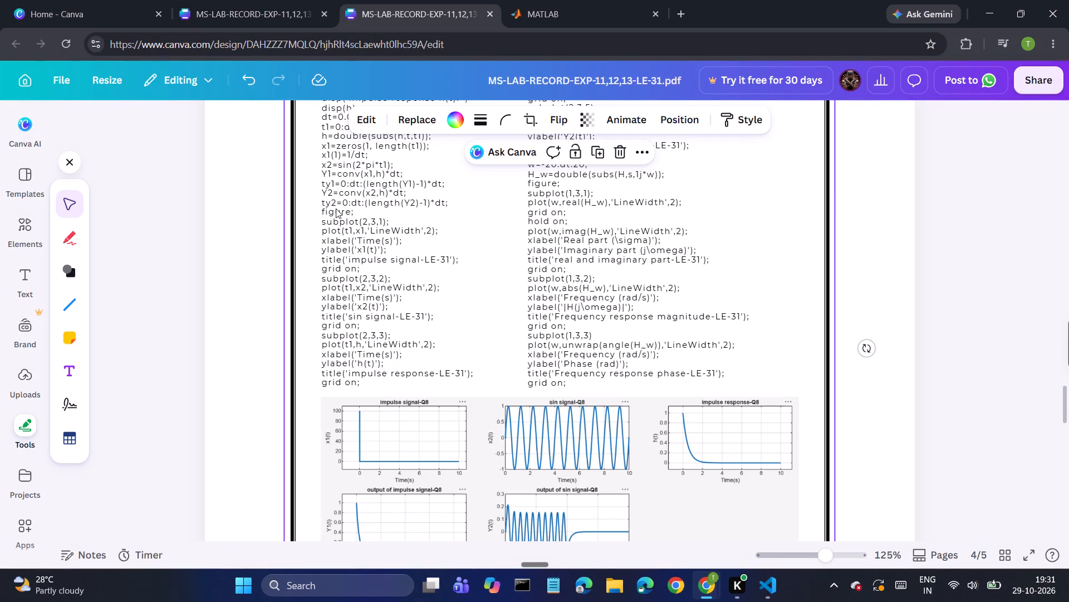
# Delete the black border frame around the Experiment-12 page content.
pyautogui.click(312, 214)
pyautogui.press('BackSpace')
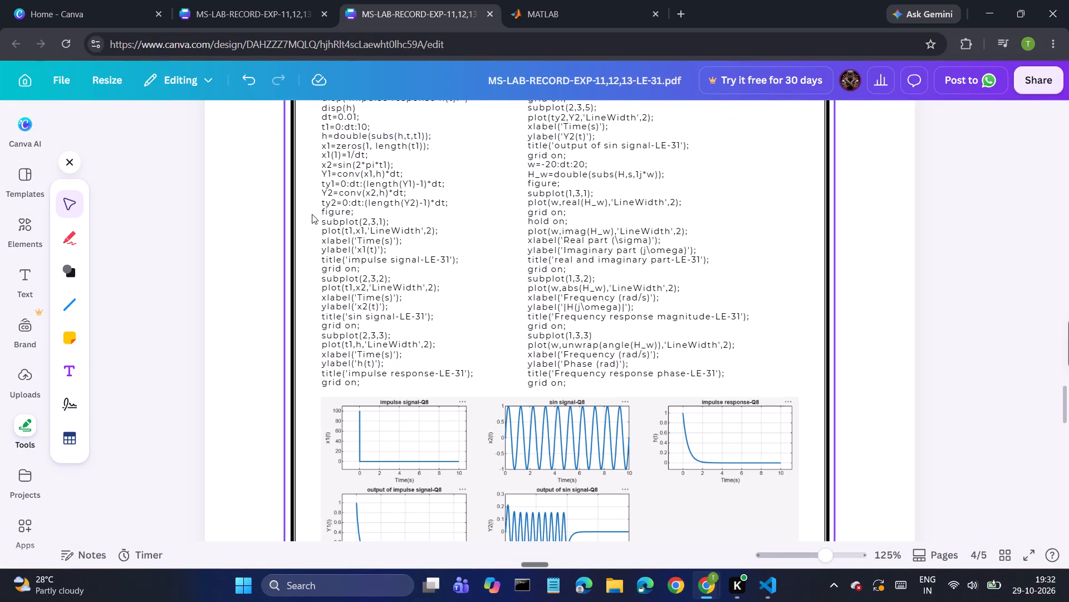
pyautogui.click(295, 220)
pyautogui.press('BackSpace')
# Check the Experiment-12 code and plots, and look through the MATLAB Drive files for the matching script.
pyautogui.scroll(2, 295, 220)
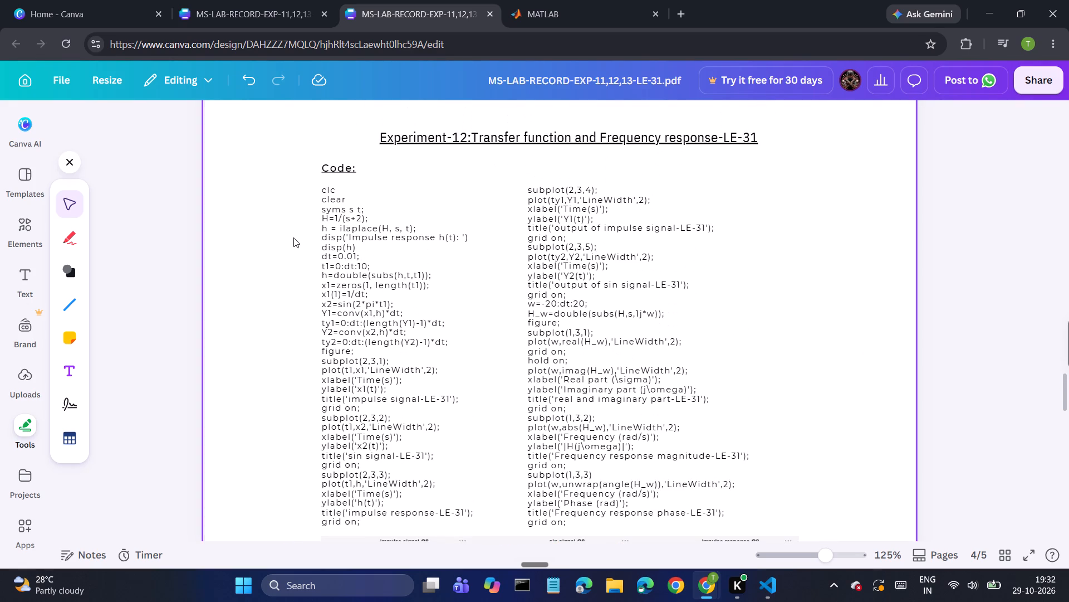
pyautogui.scroll(-6, 293, 237)
pyautogui.scroll(1, 294, 241)
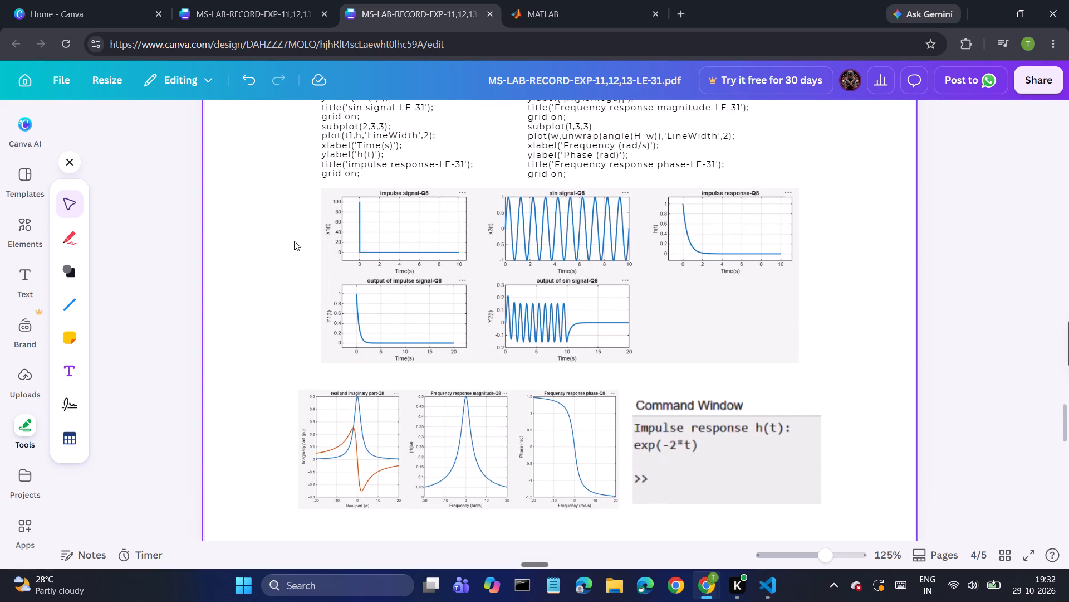
pyautogui.hotkey('ctrl', '+')
pyautogui.click(609, 0)
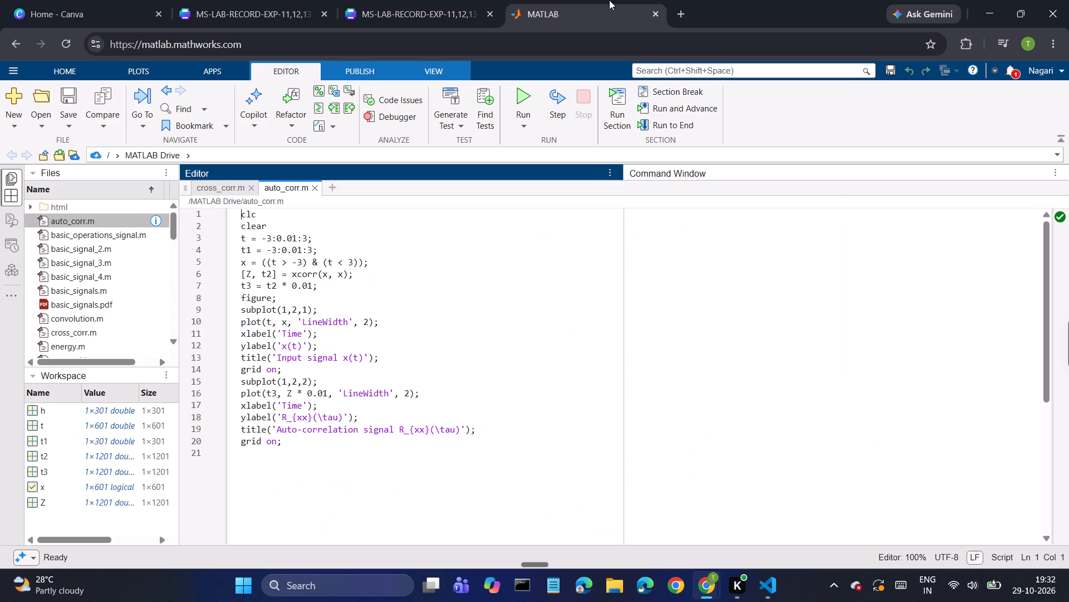
pyautogui.scroll(-2, 52, 247)
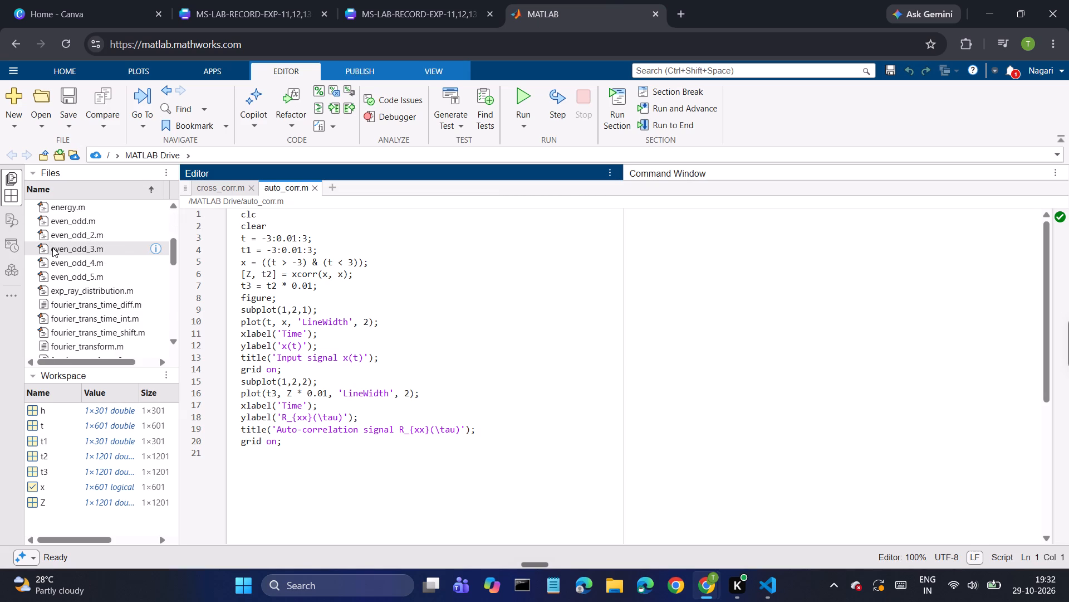
pyautogui.scroll(-3, 52, 247)
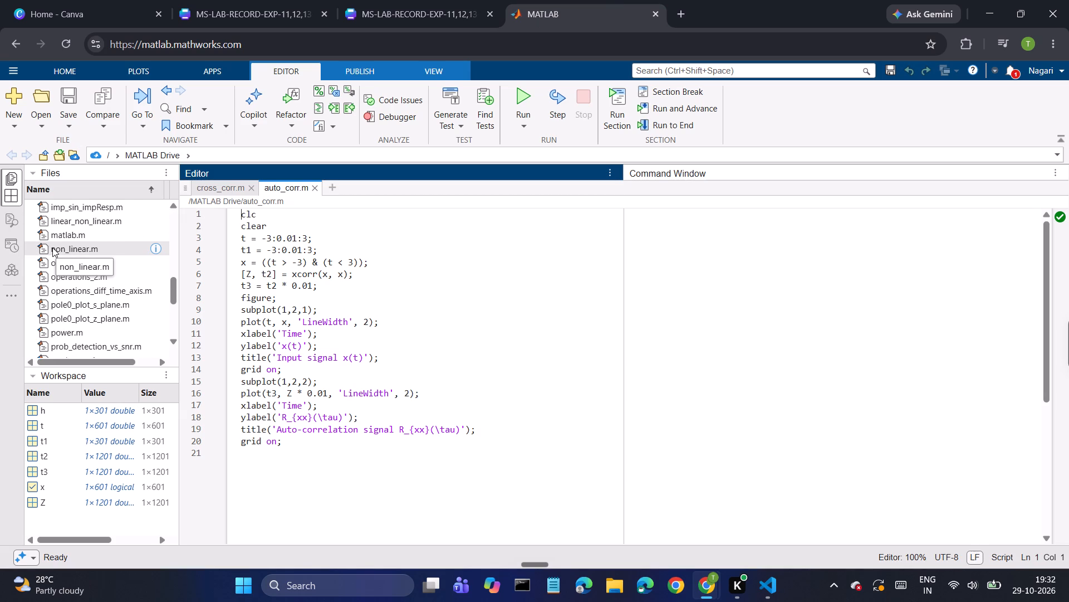
pyautogui.scroll(-1, 52, 247)
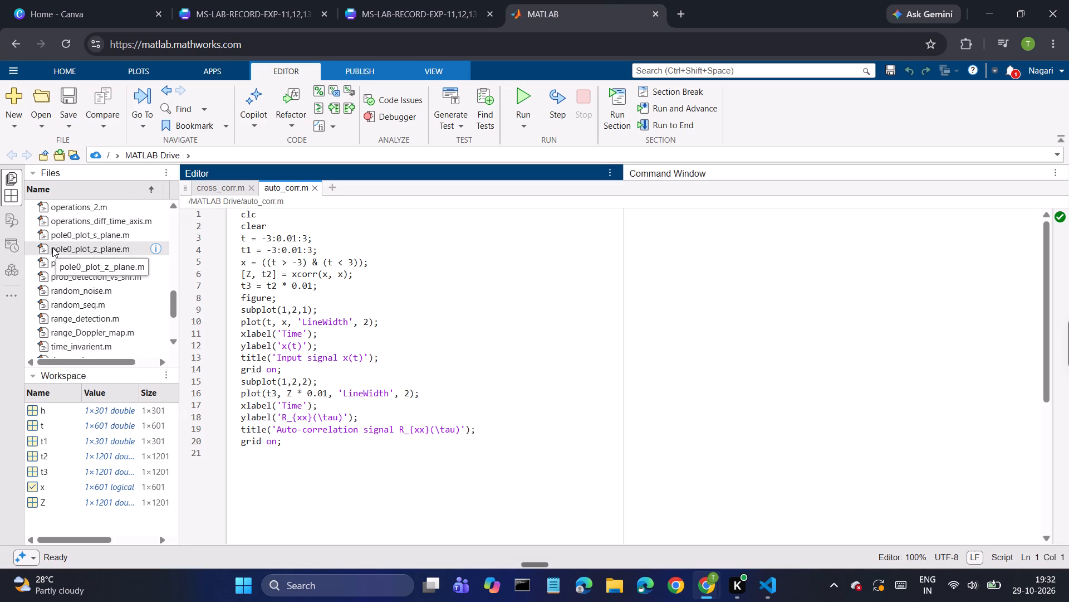
pyautogui.scroll(-2, 1, 259)
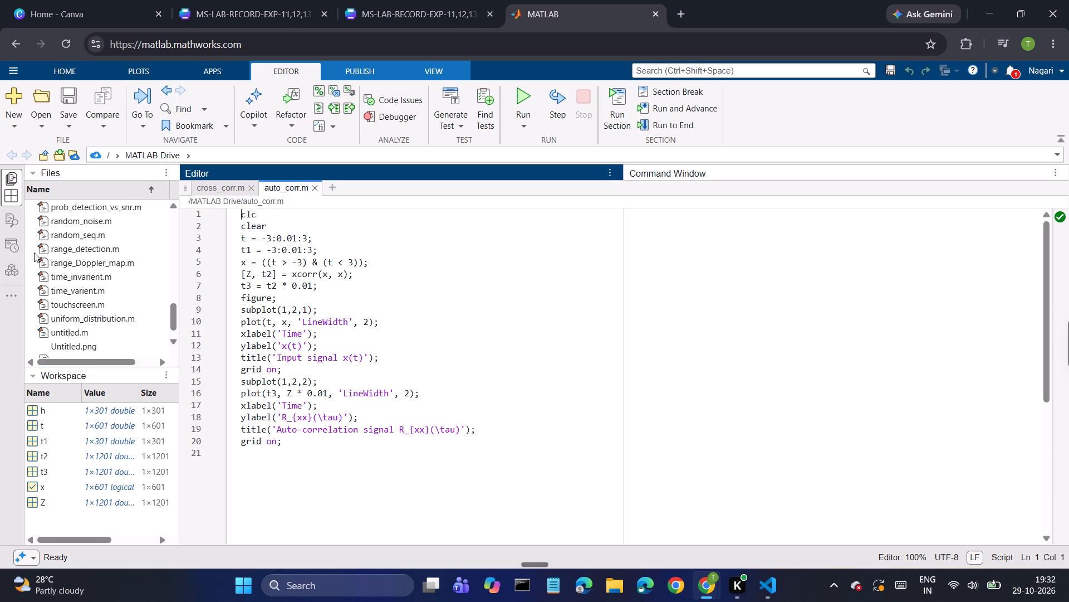
pyautogui.scroll(-2, 34, 253)
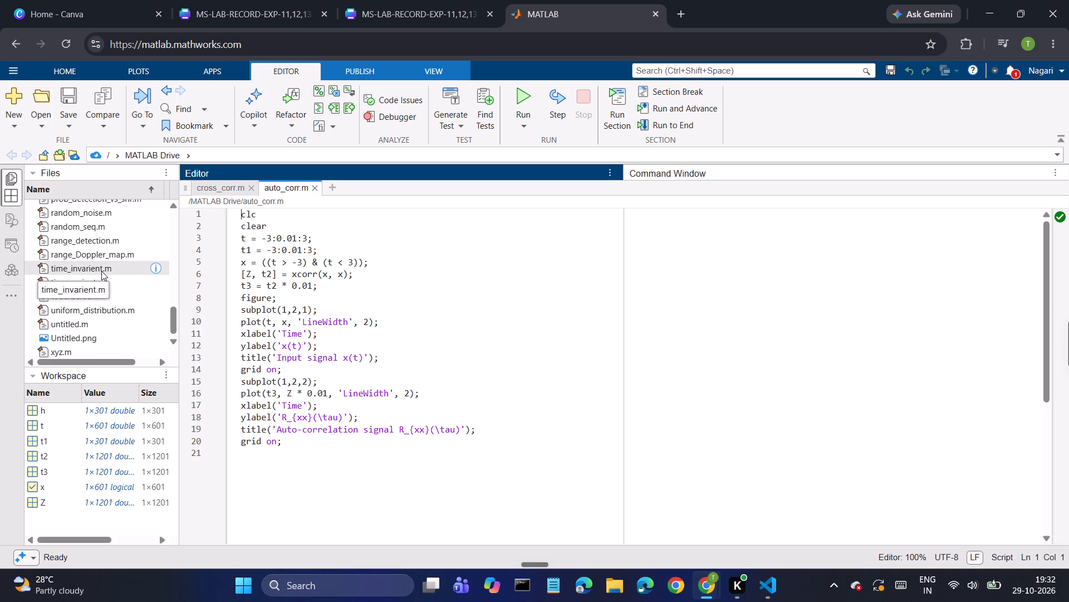
pyautogui.scroll(1, 101, 271)
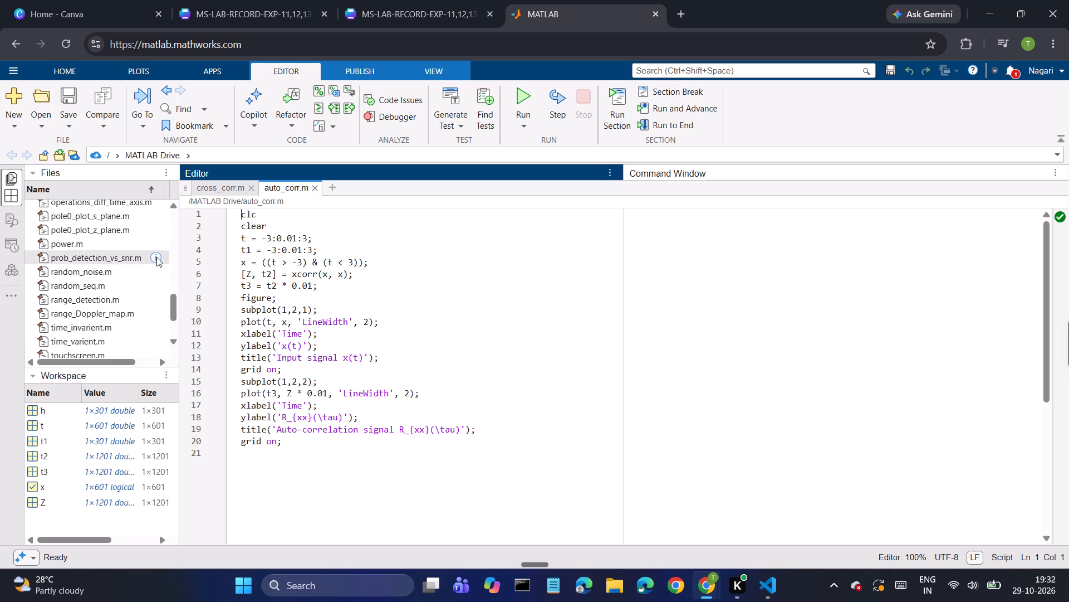
pyautogui.scroll(2, 156, 257)
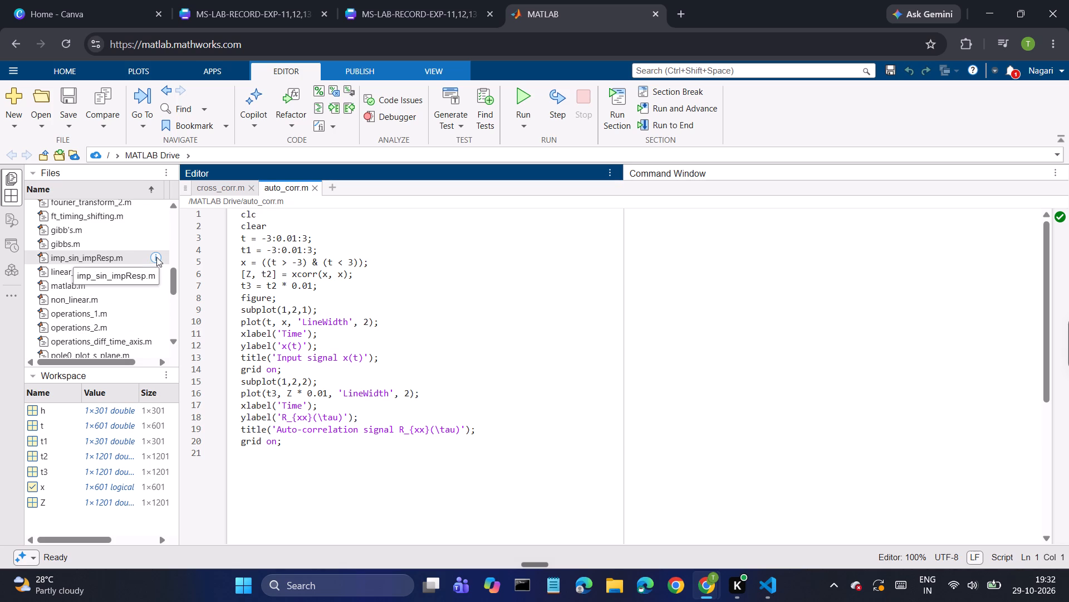
pyautogui.scroll(1, 156, 257)
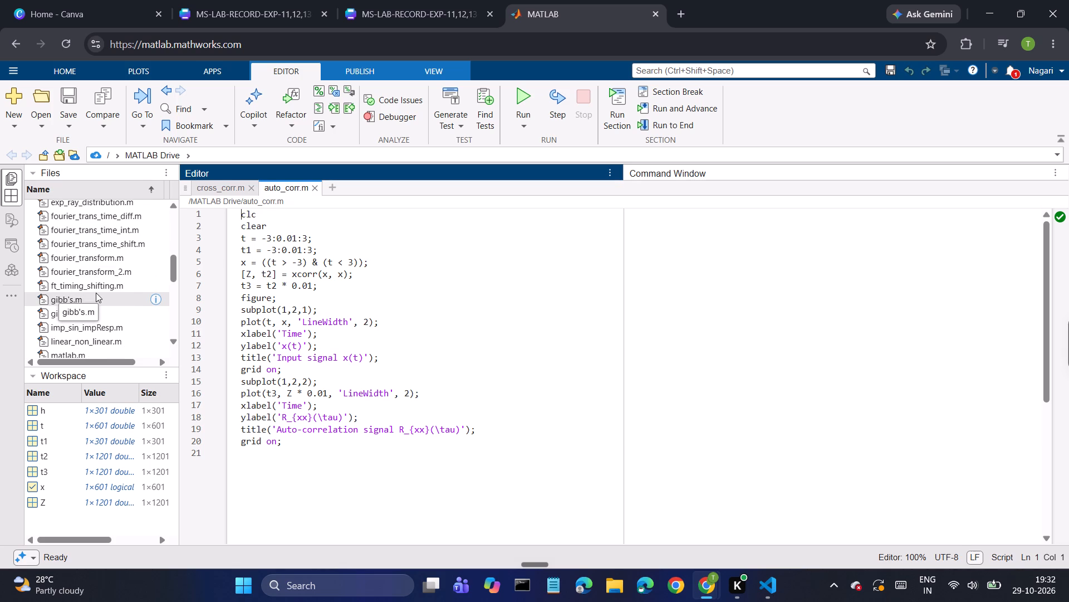
pyautogui.scroll(3, 96, 293)
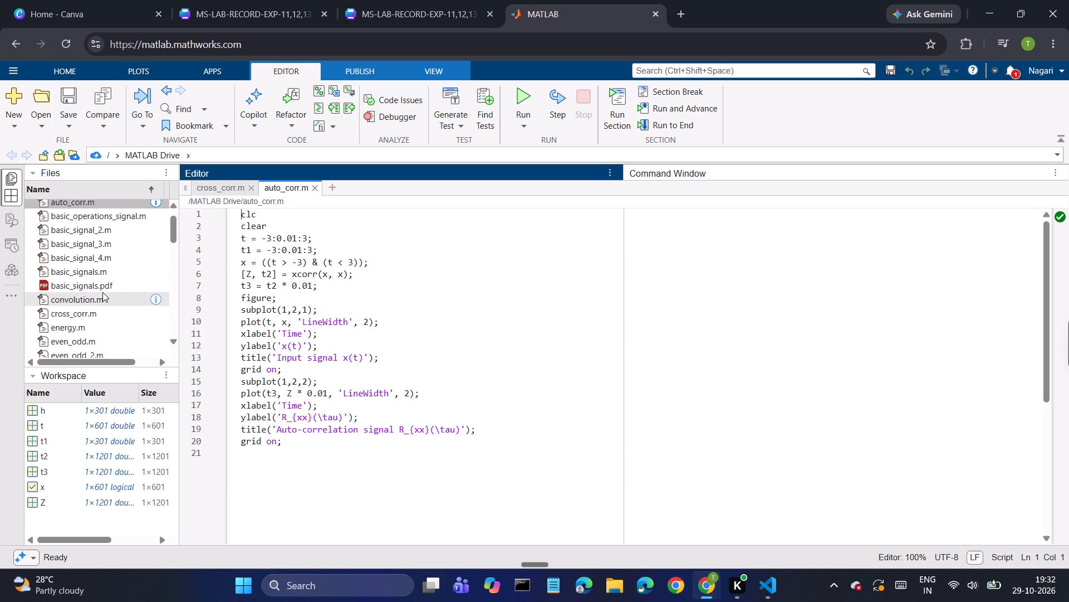
pyautogui.scroll(4, 102, 292)
# Open the imp_sin_impResp.m script from MATLAB Drive.
pyautogui.scroll(-1, 97, 275)
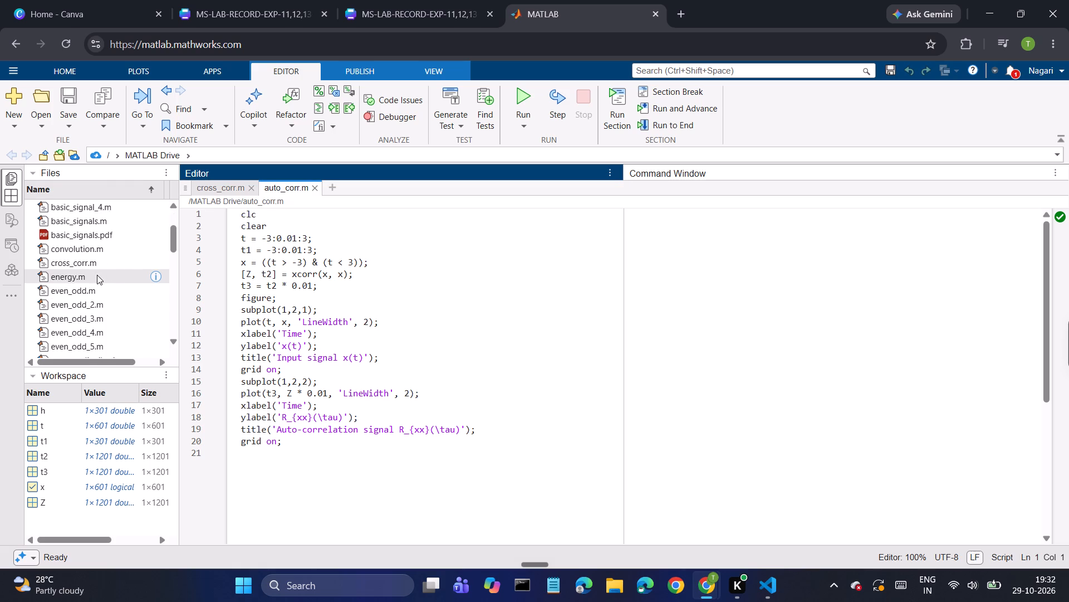
pyautogui.scroll(-3, 97, 275)
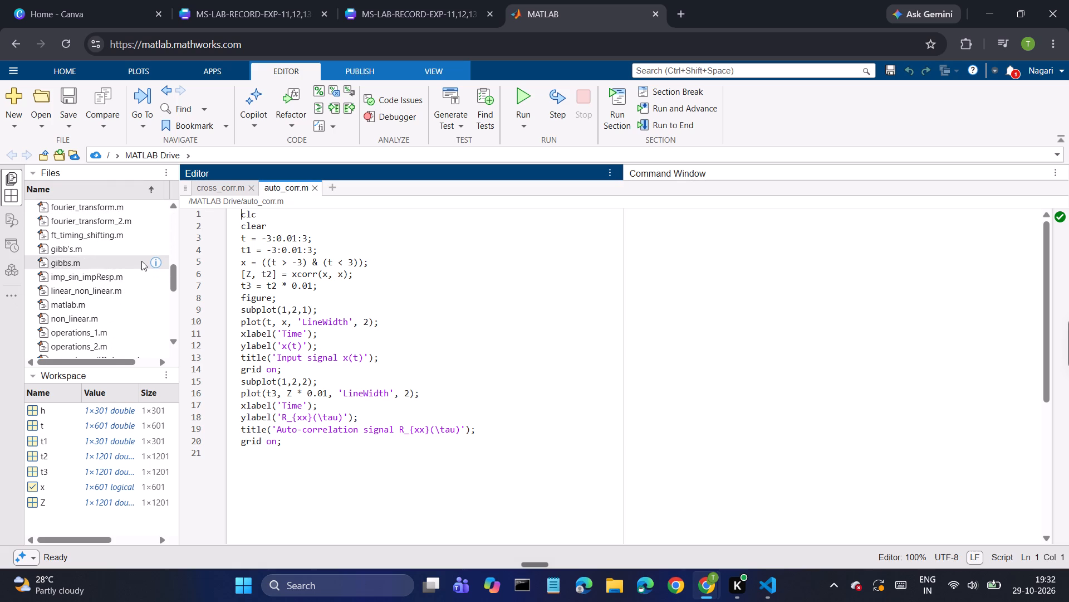
pyautogui.doubleClick(120, 279)
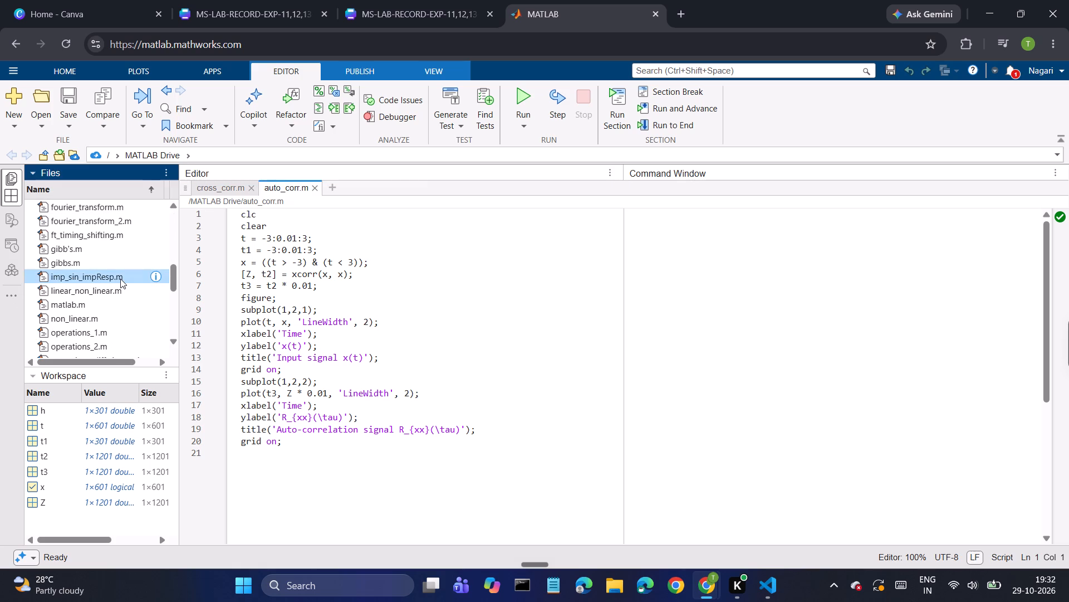
# Close the cross_corr.m and auto_corr.m scripts, keeping only imp_sin_impResp.m open.
pyautogui.click(253, 188)
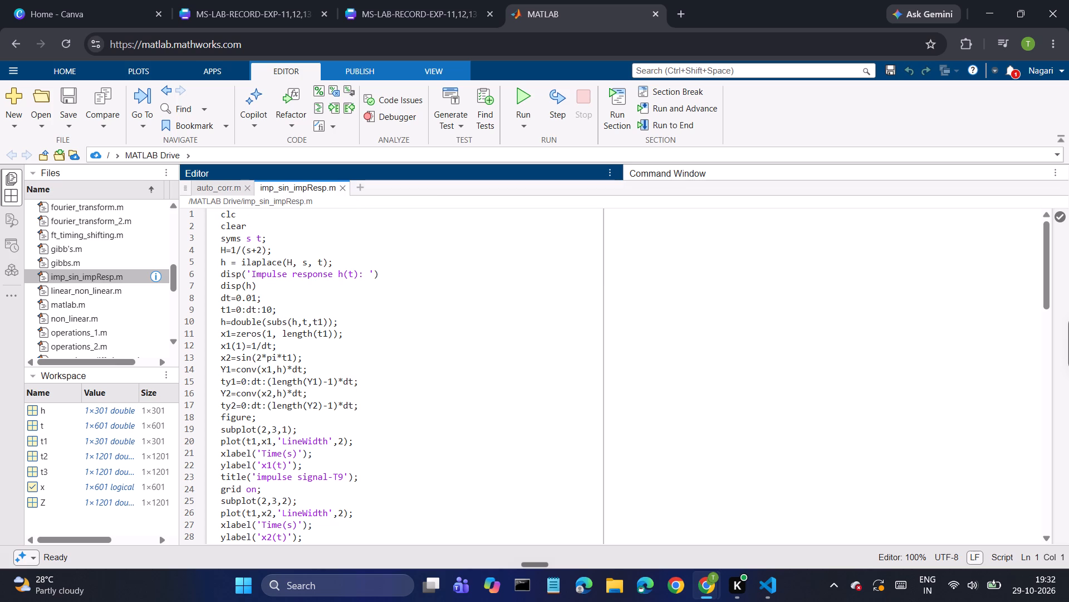
pyautogui.click(248, 190)
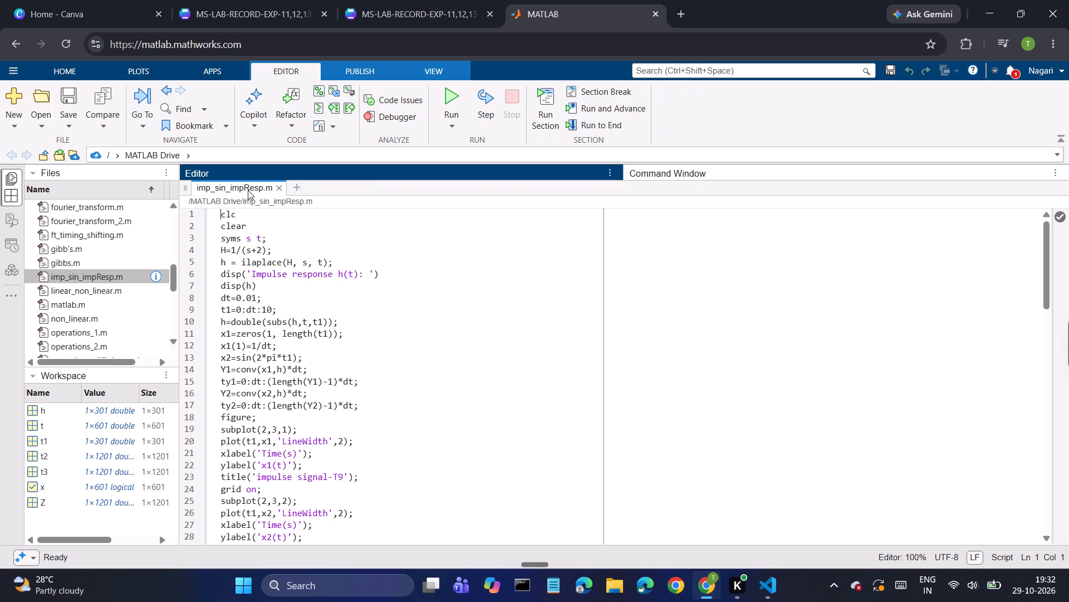
# Replace every T9 with LE-31 throughout imp_sin_impResp.m and save the script.
pyautogui.hotkey('ctrl', 'f')
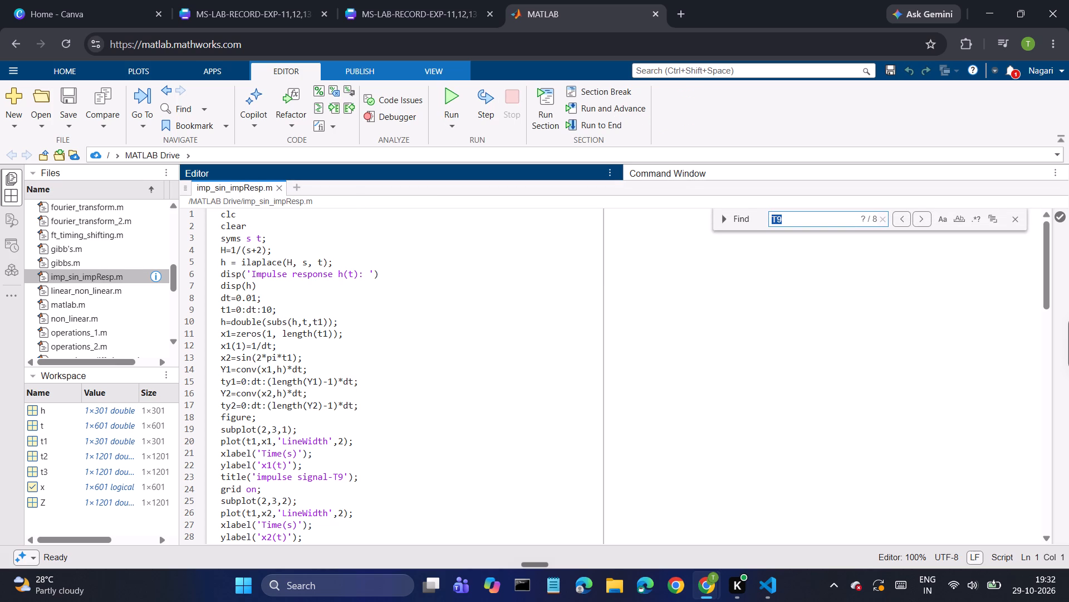
pyautogui.click(728, 221)
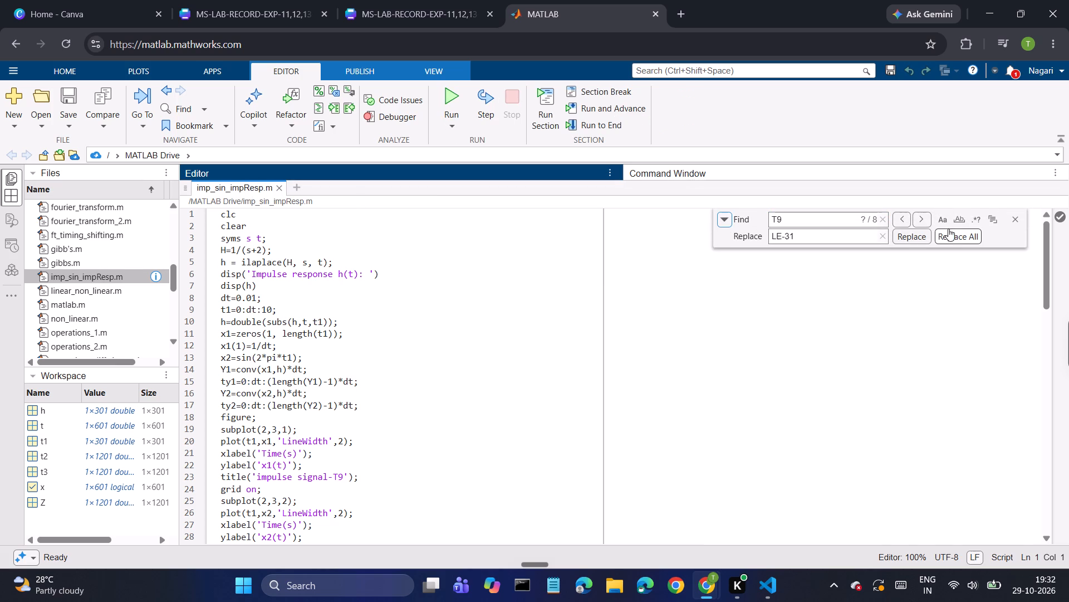
pyautogui.click(956, 232)
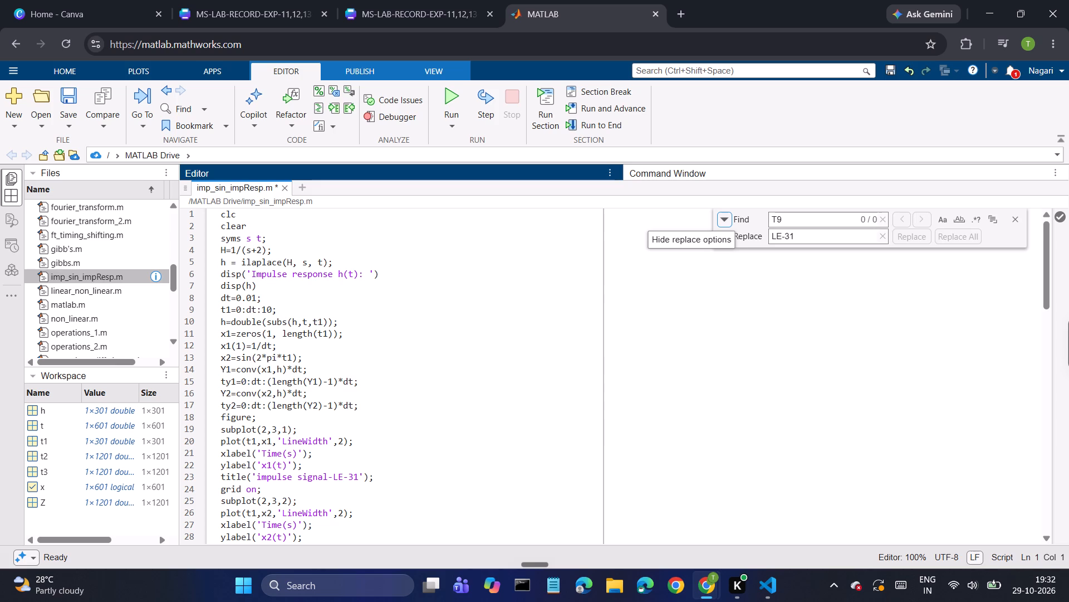
pyautogui.click(471, 263)
pyautogui.hotkey('ctrl', 's')
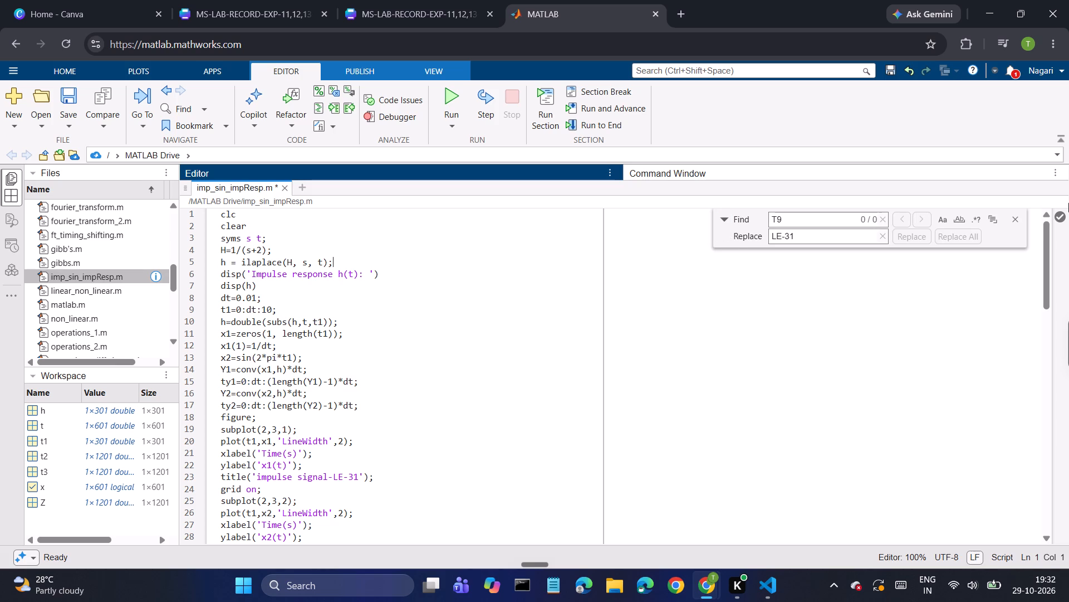
pyautogui.click(1020, 222)
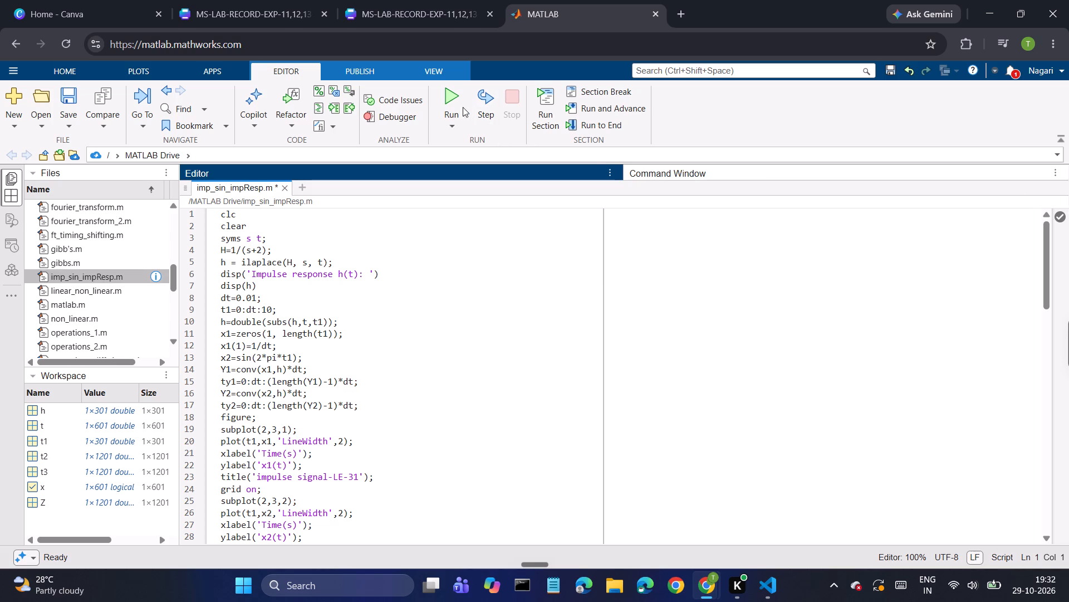
# Save and run imp_sin_impResp.m to regenerate its figures with the LE-31 titles.
pyautogui.click(448, 100)
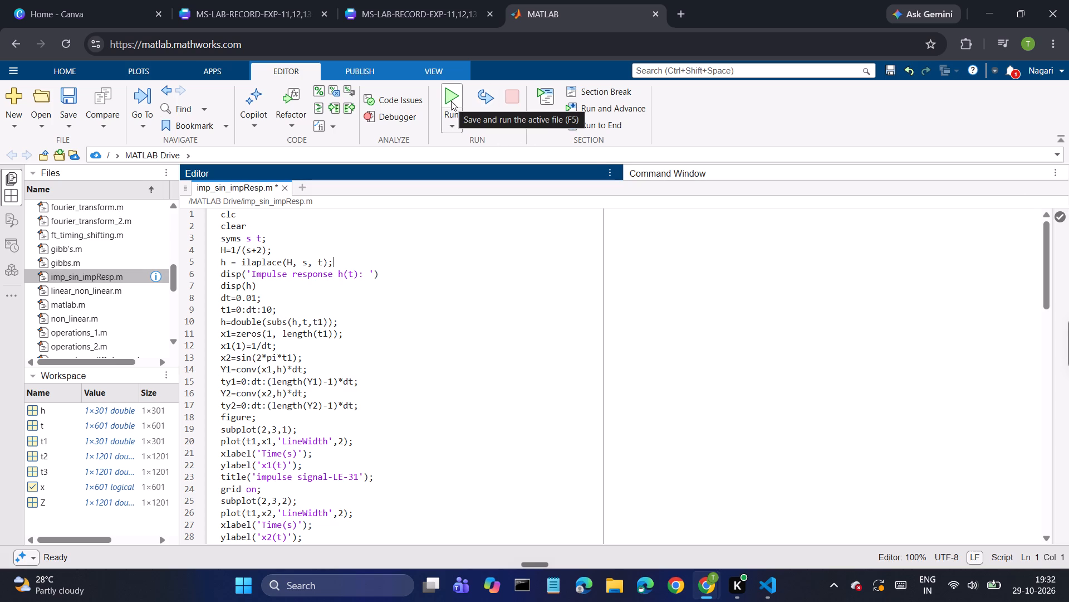
pyautogui.click(448, 128)
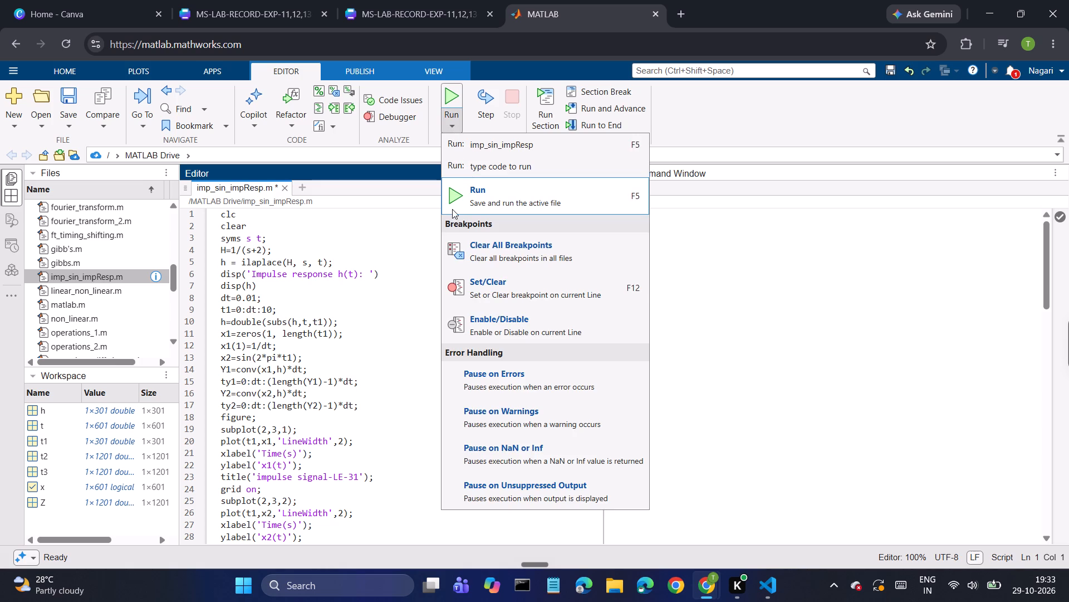
pyautogui.click(635, 363)
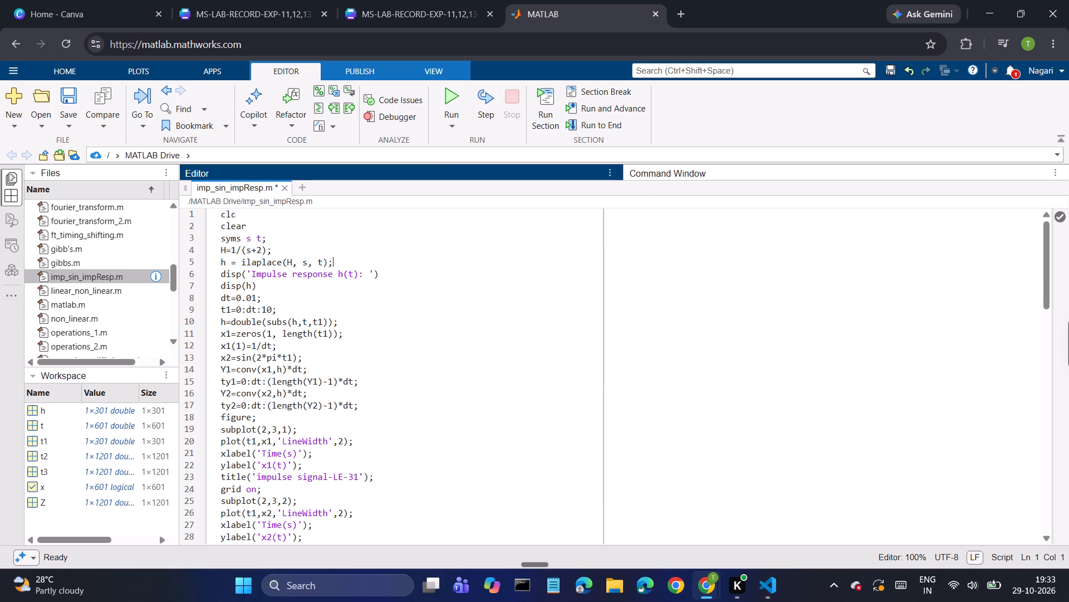
pyautogui.click(399, 288)
pyautogui.hotkey('ctrl', 's')
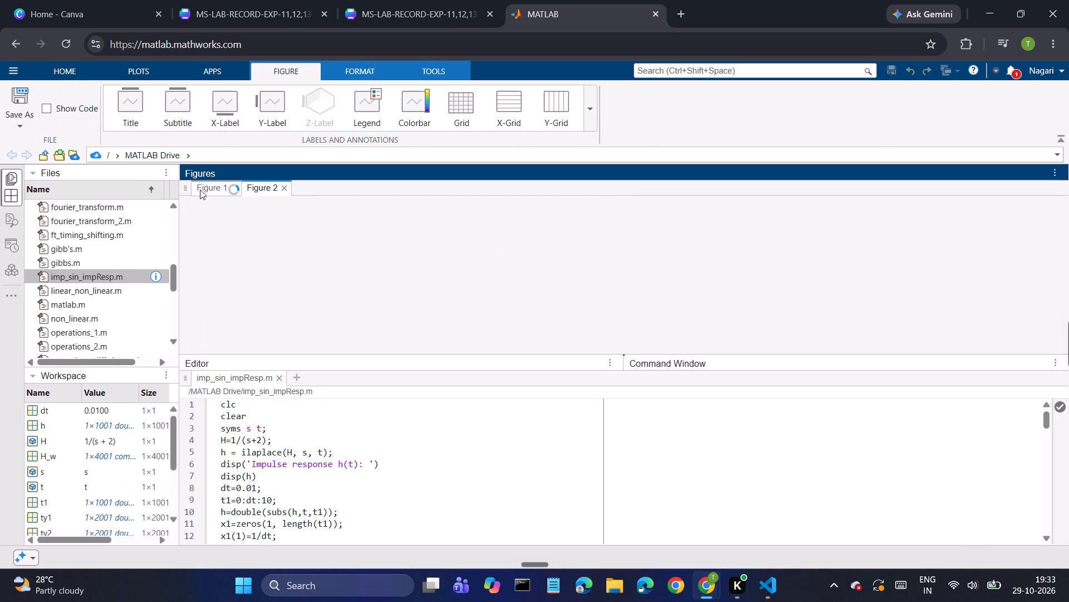
# Show Figure 1 with the five signal plots and maximize the figure view.
pyautogui.click(200, 190)
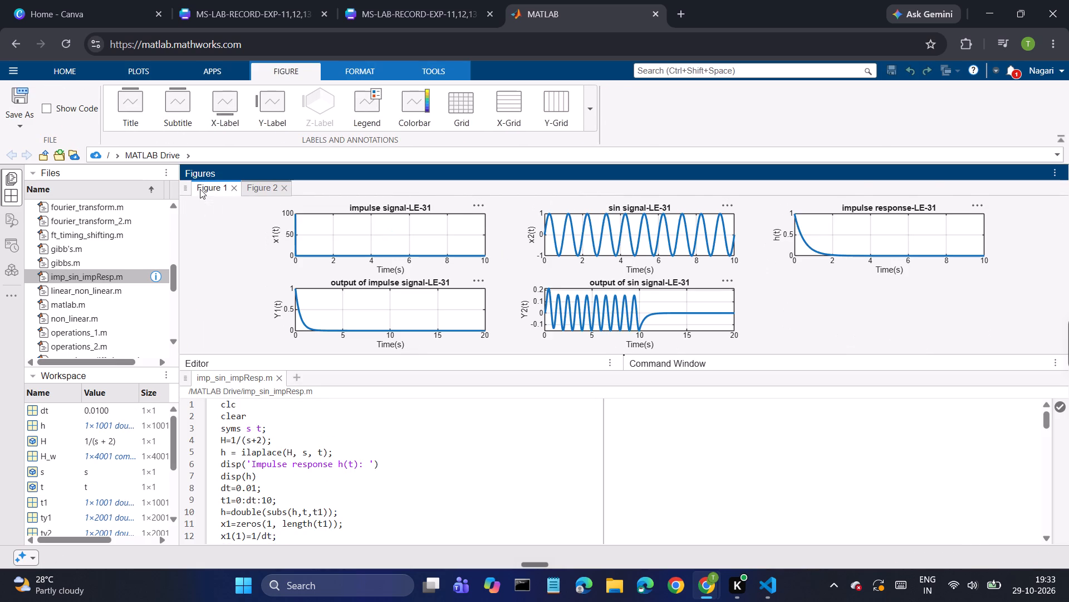
pyautogui.doubleClick(266, 264)
pyautogui.doubleClick(249, 264)
pyautogui.doubleClick(317, 169)
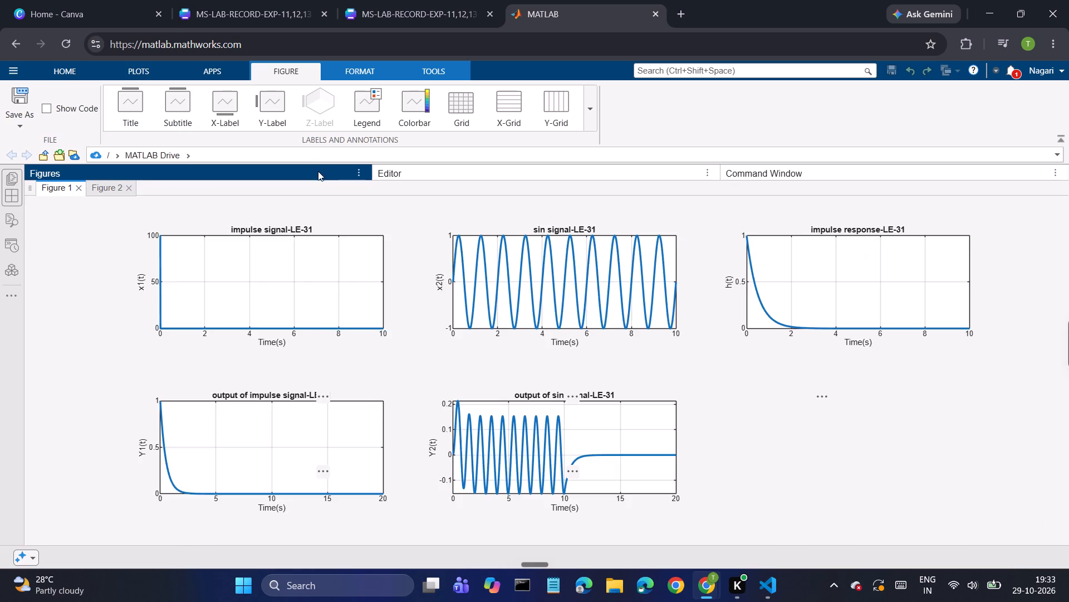
# Zoom out and shift the axes of the impulse signal and sin signal plots so each curve sits inside its frame with margins.
pyautogui.click(276, 249)
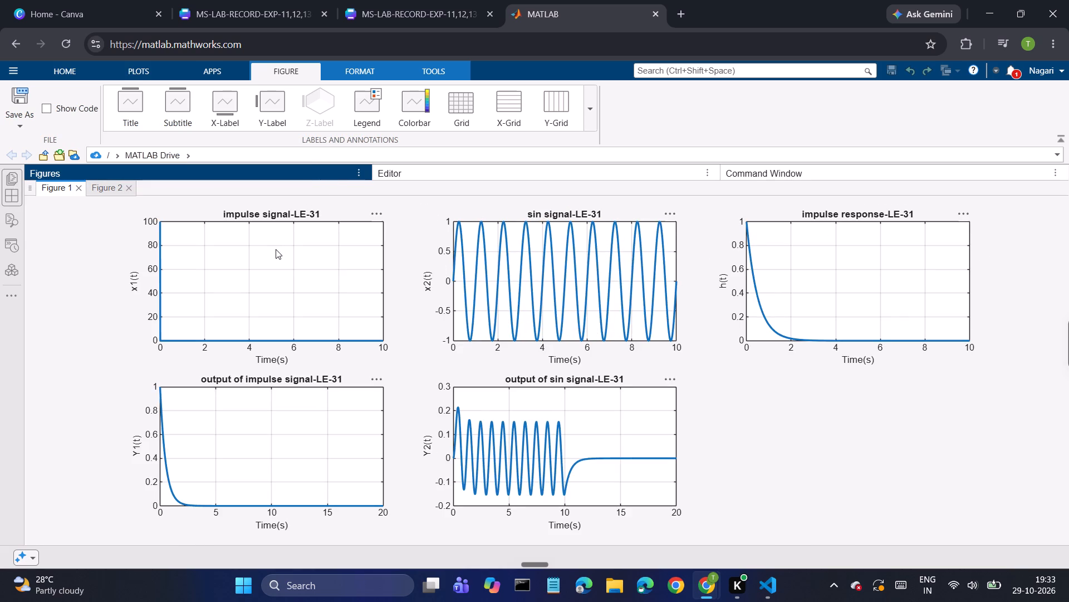
pyautogui.scroll(-3, 276, 249)
pyautogui.moveTo(223, 297); pyautogui.dragTo(241, 286)
pyautogui.scroll(-2, 241, 286)
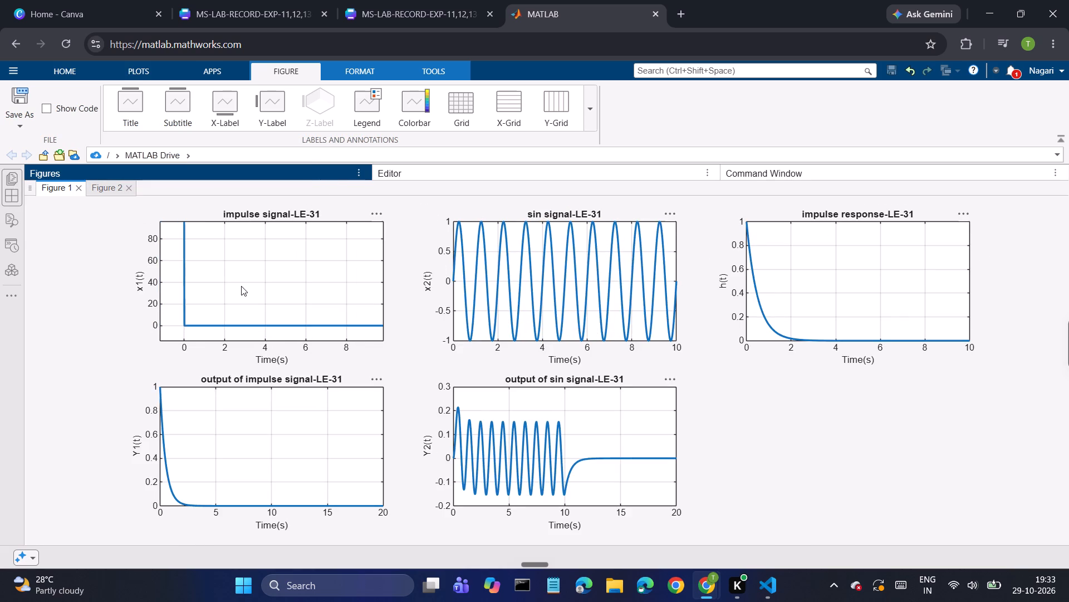
pyautogui.scroll(-1, 241, 285)
pyautogui.click(251, 280)
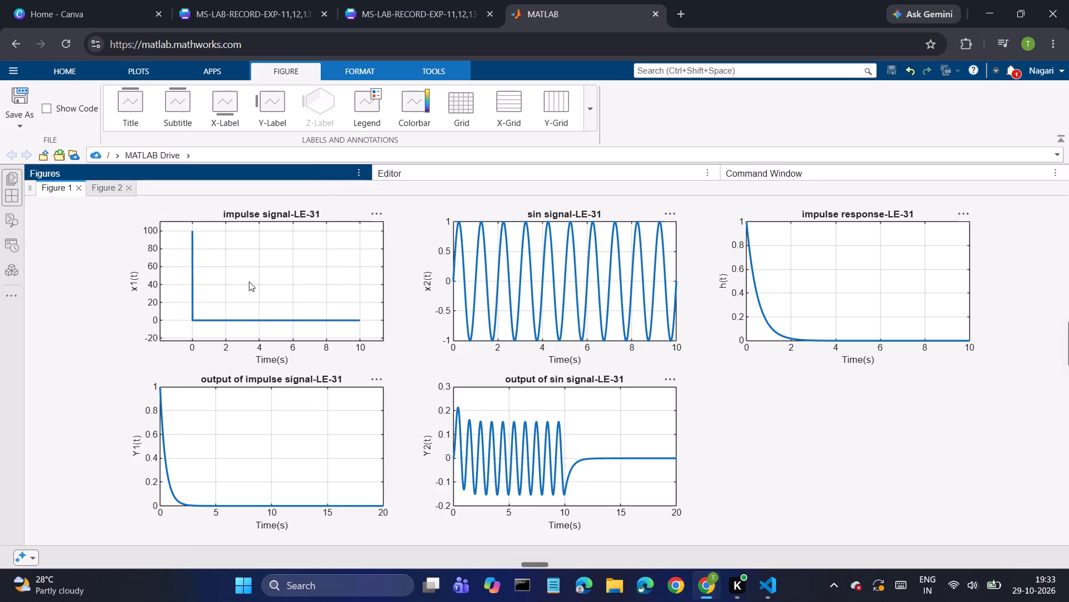
pyautogui.moveTo(570, 275); pyautogui.dragTo(588, 270)
pyautogui.scroll(-3, 588, 270)
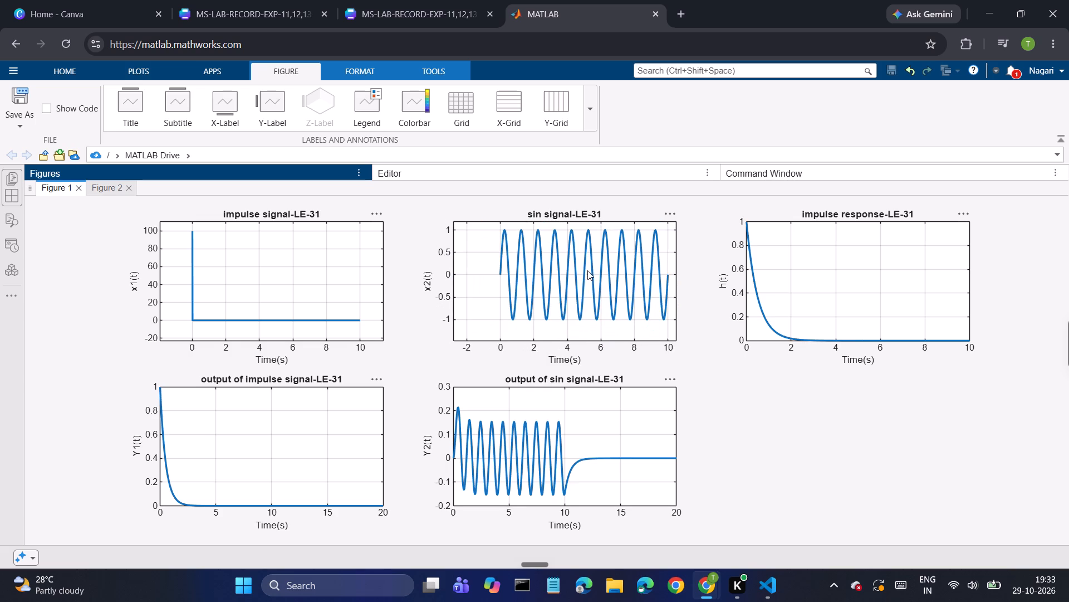
pyautogui.moveTo(595, 268); pyautogui.dragTo(573, 280)
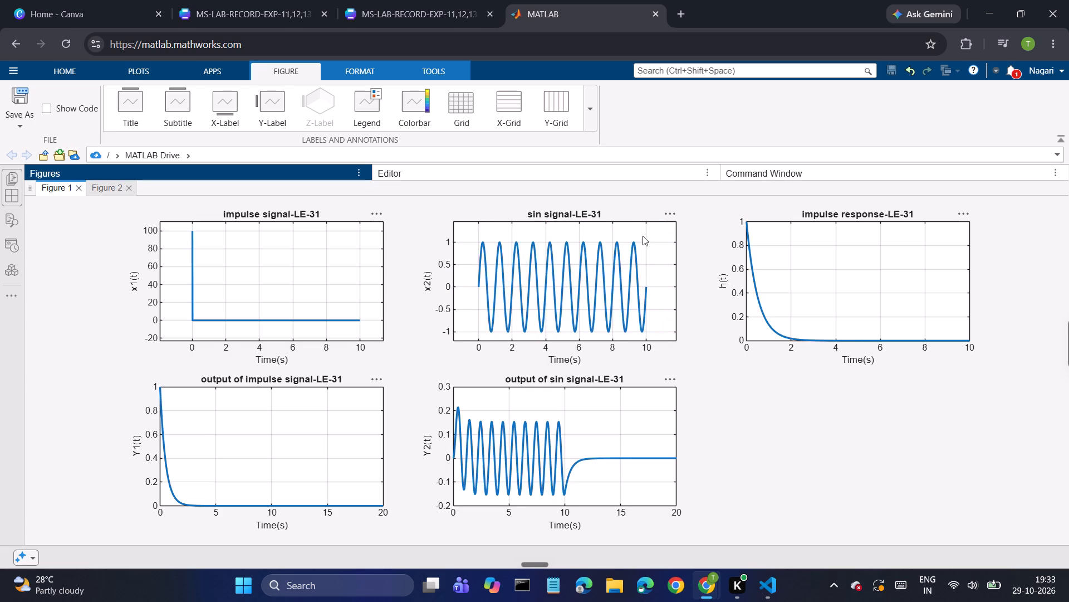
pyautogui.scroll(1, 643, 236)
pyautogui.moveTo(644, 240); pyautogui.dragTo(648, 233)
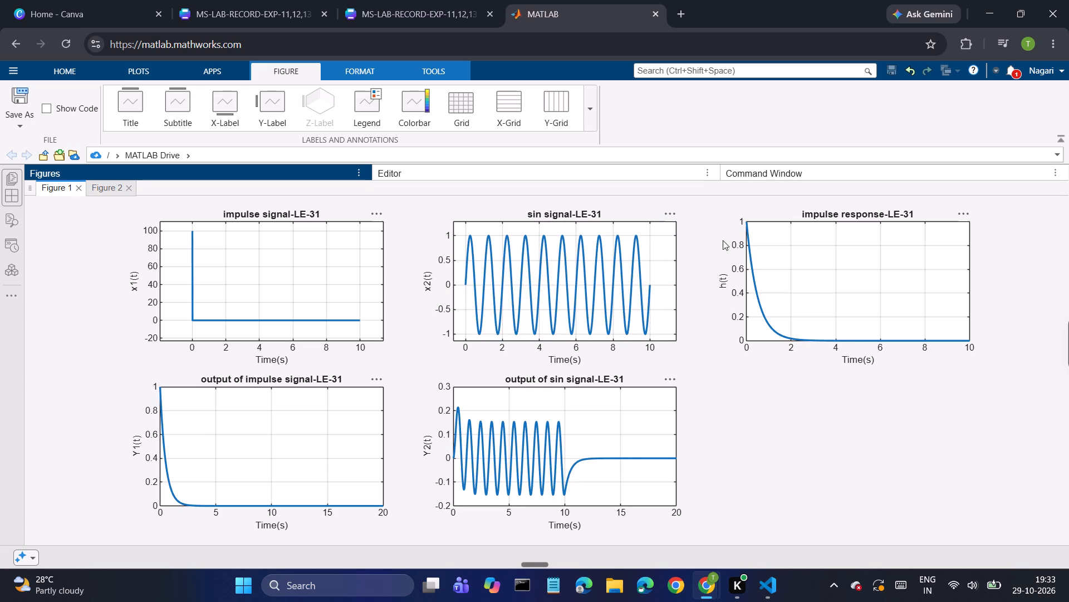
# Zoom out and shift the axes of the impulse response and output of impulse signal plots to leave margins around the curves.
pyautogui.moveTo(798, 274); pyautogui.dragTo(829, 271)
pyautogui.scroll(-3, 829, 271)
pyautogui.moveTo(831, 269); pyautogui.dragTo(812, 281)
pyautogui.moveTo(245, 426); pyautogui.dragTo(260, 423)
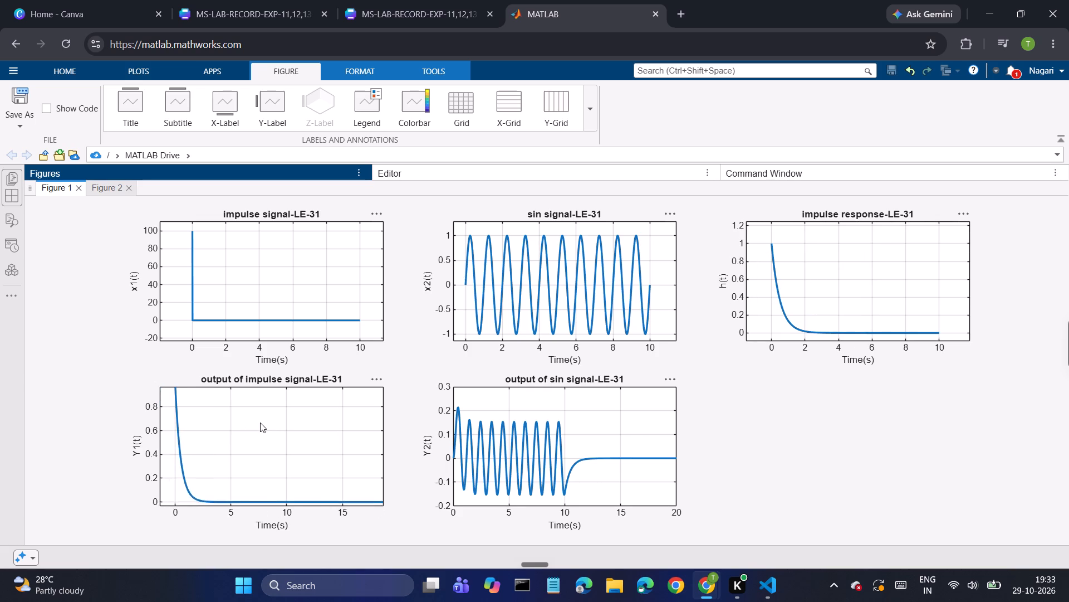
pyautogui.scroll(-3, 260, 423)
pyautogui.moveTo(260, 417); pyautogui.dragTo(258, 434)
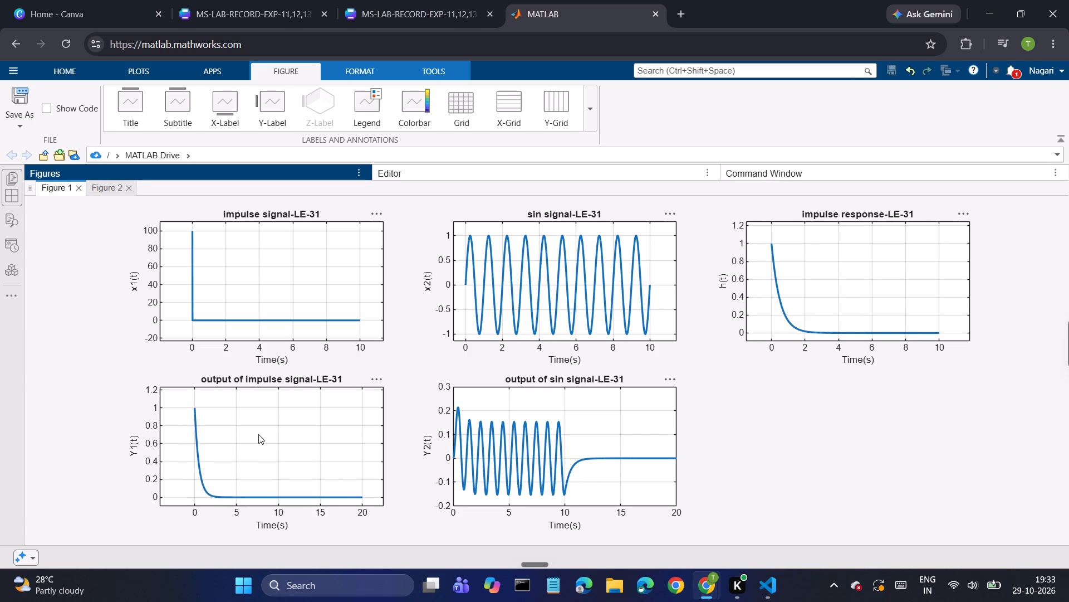
pyautogui.moveTo(258, 434); pyautogui.dragTo(258, 429)
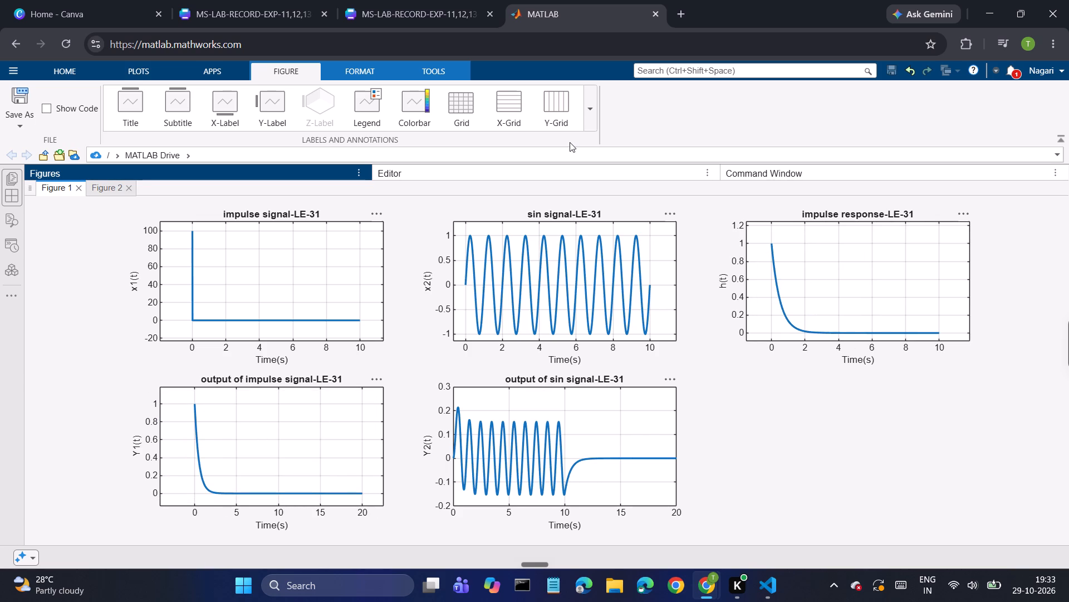
# Capture a screenshot of the Figure 1 area covering all five LE-31 plots.
pyautogui.press('Print')
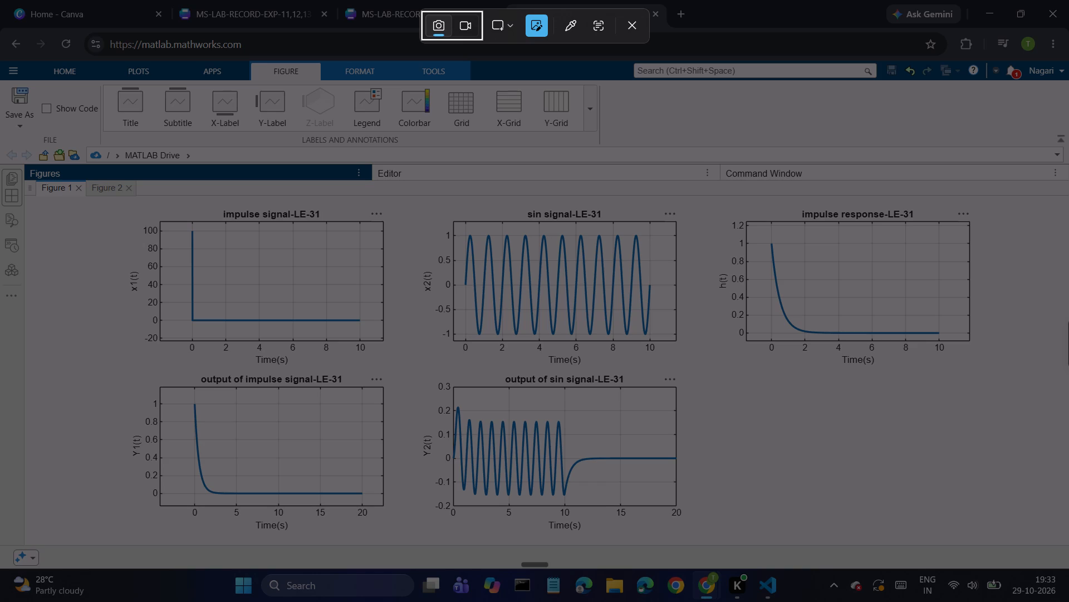
pyautogui.moveTo(121, 203); pyautogui.dragTo(282, 491)
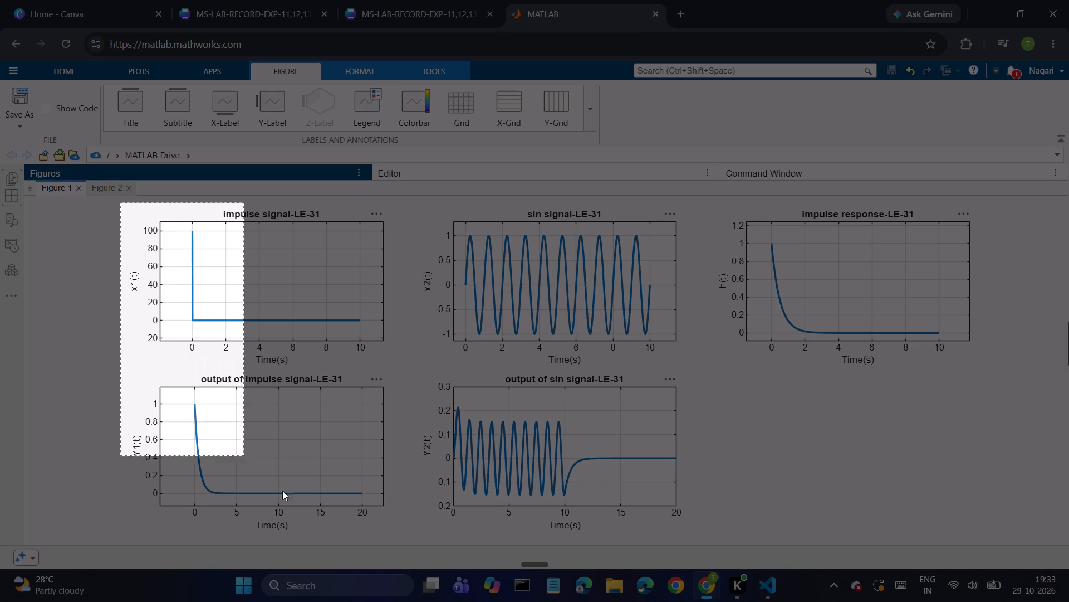
pyautogui.moveTo(282, 491); pyautogui.dragTo(944, 538)
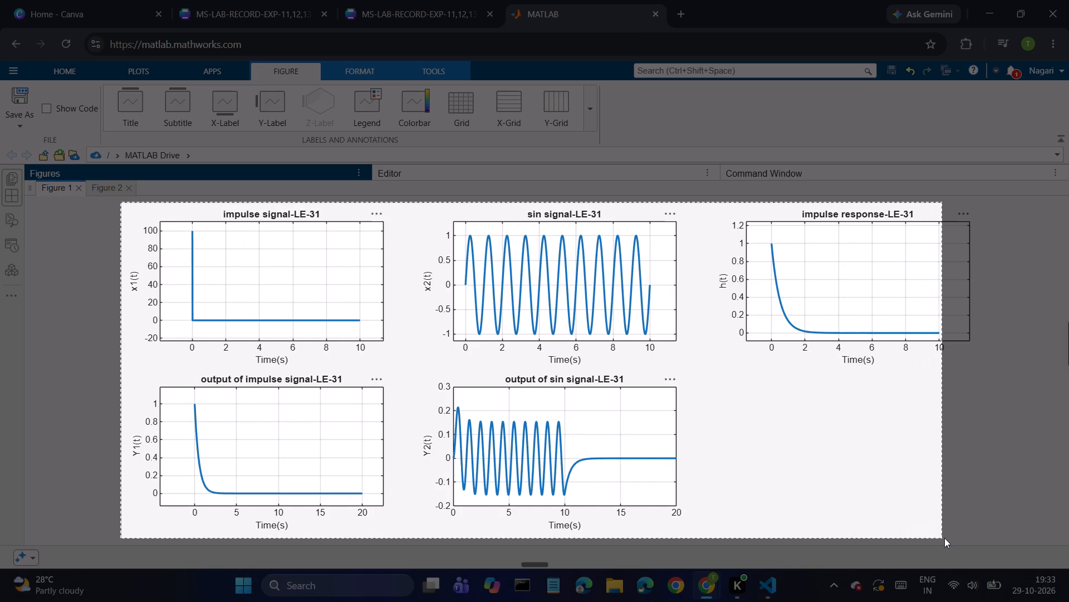
pyautogui.moveTo(944, 538); pyautogui.dragTo(984, 551)
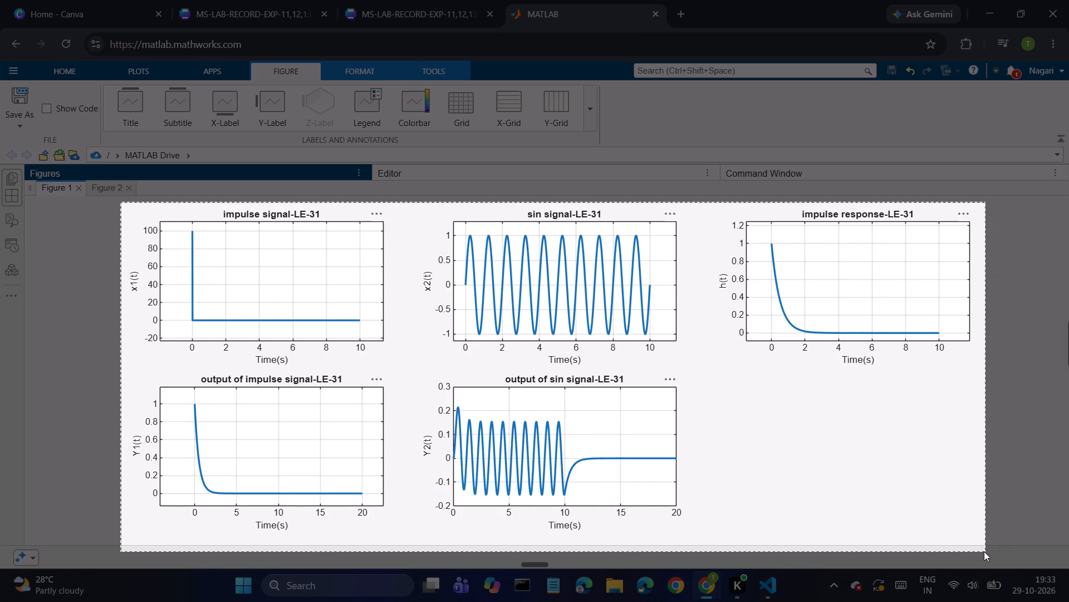
pyautogui.moveTo(984, 551); pyautogui.dragTo(985, 538)
pyautogui.click(386, 166)
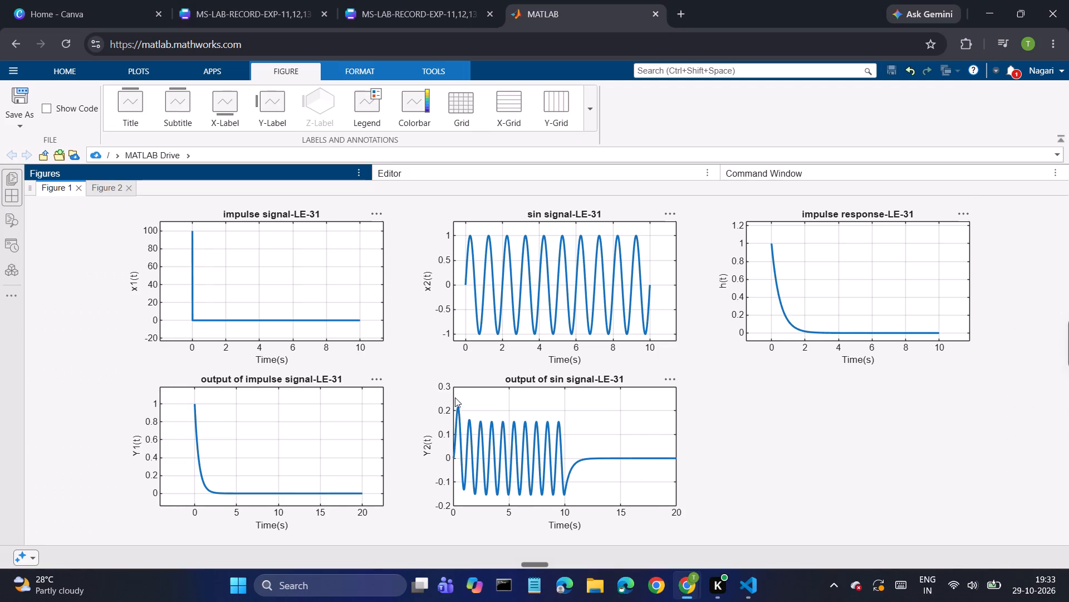
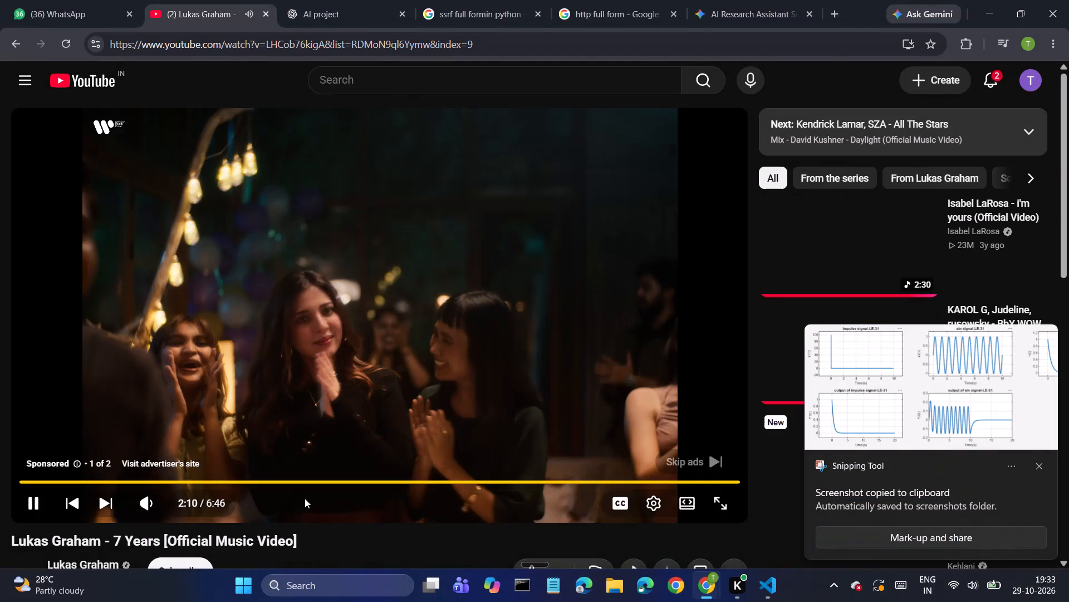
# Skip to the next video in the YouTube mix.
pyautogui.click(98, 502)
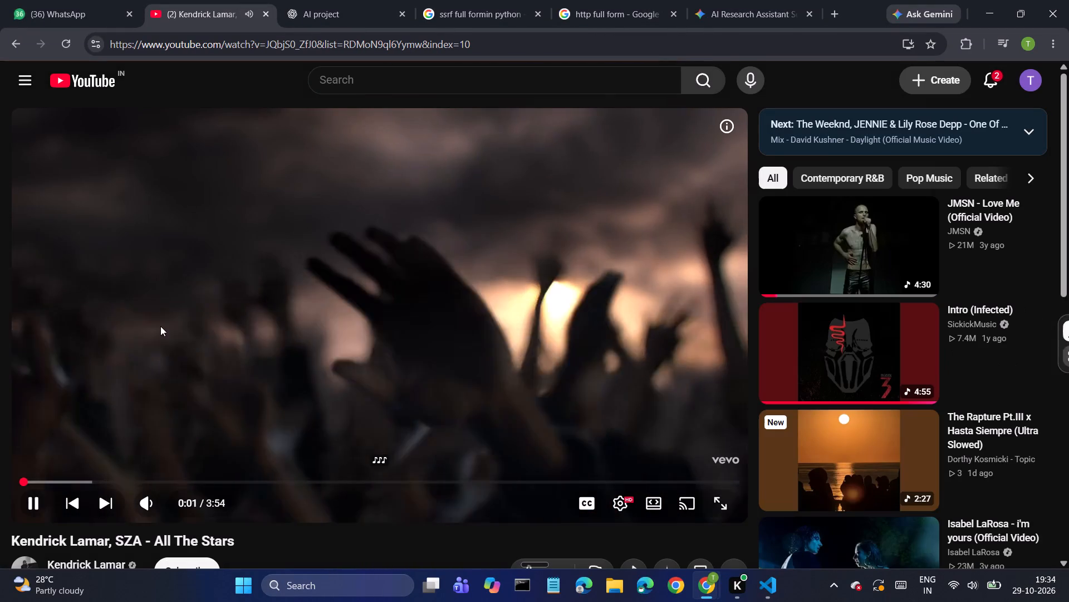
# Switch back to the Canva record and paste the five-plot LE-31 screenshot on page 4, sized to cover the old Q8 signal plots.
pyautogui.hotkey('alt', 'Tab')
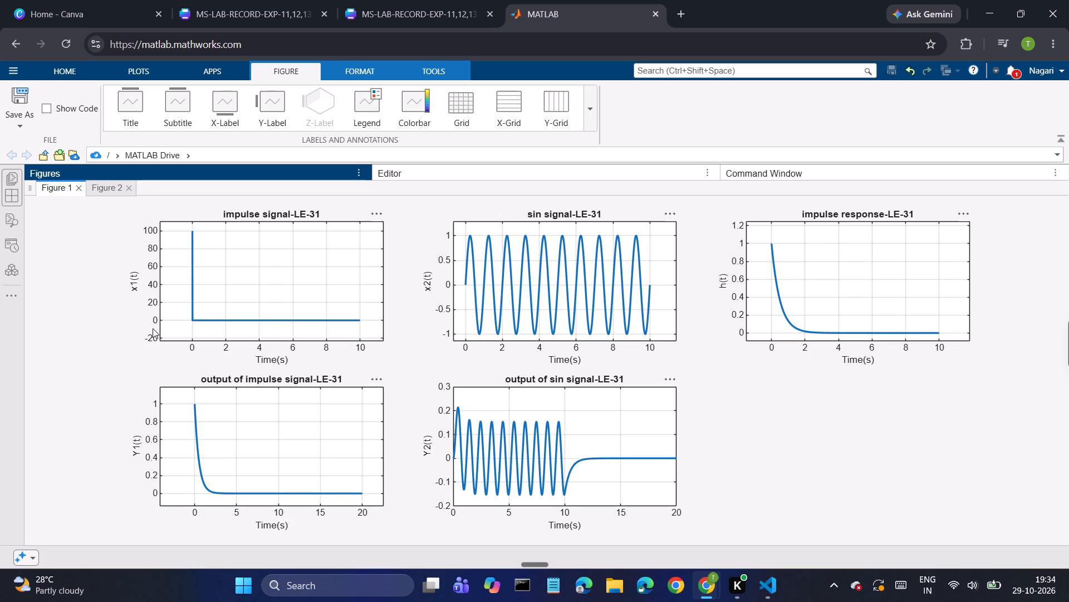
pyautogui.click(353, 0)
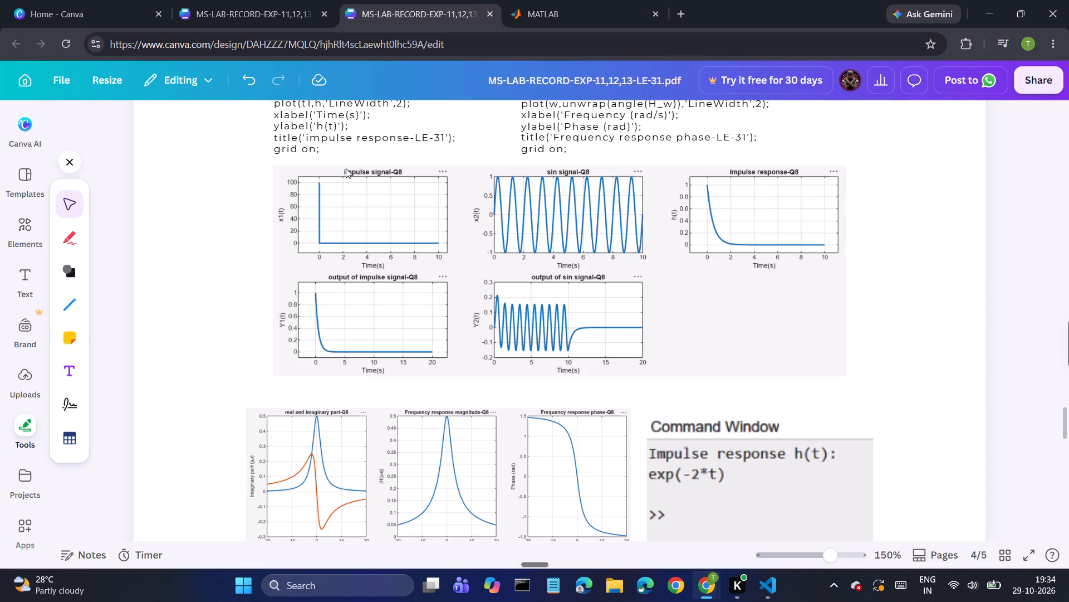
pyautogui.hotkey('ctrl', 'v')
pyautogui.scroll(1, 368, 264)
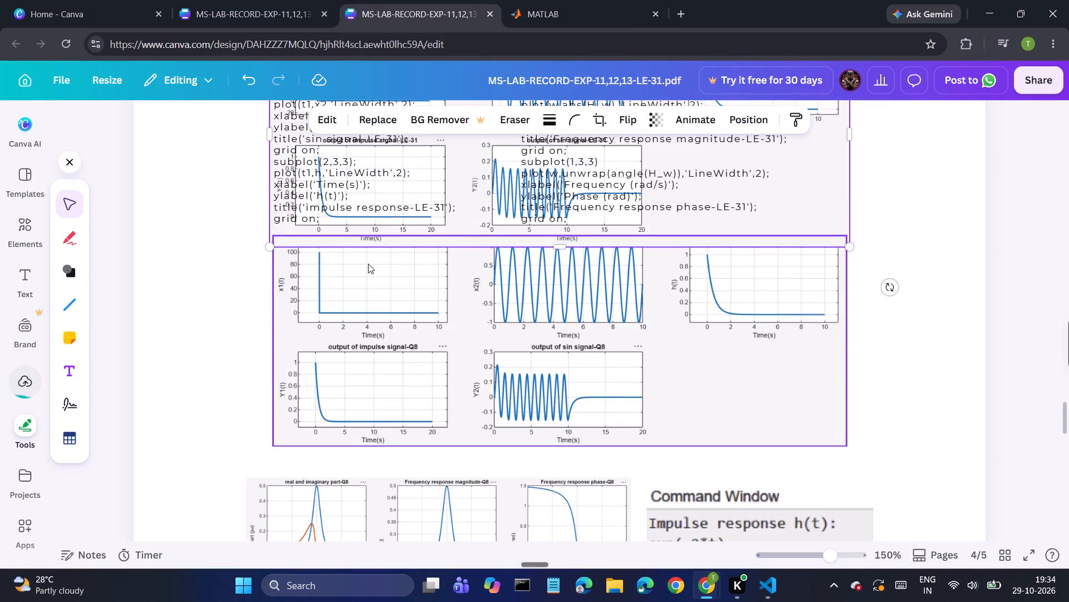
pyautogui.moveTo(470, 182); pyautogui.dragTo(472, 394)
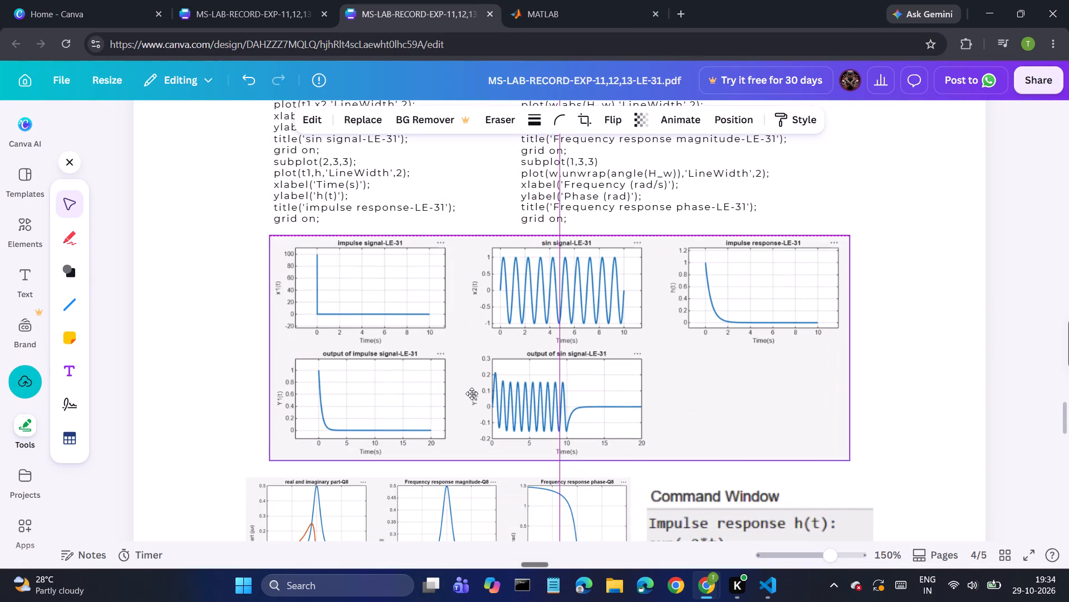
pyautogui.moveTo(472, 394); pyautogui.dragTo(476, 398)
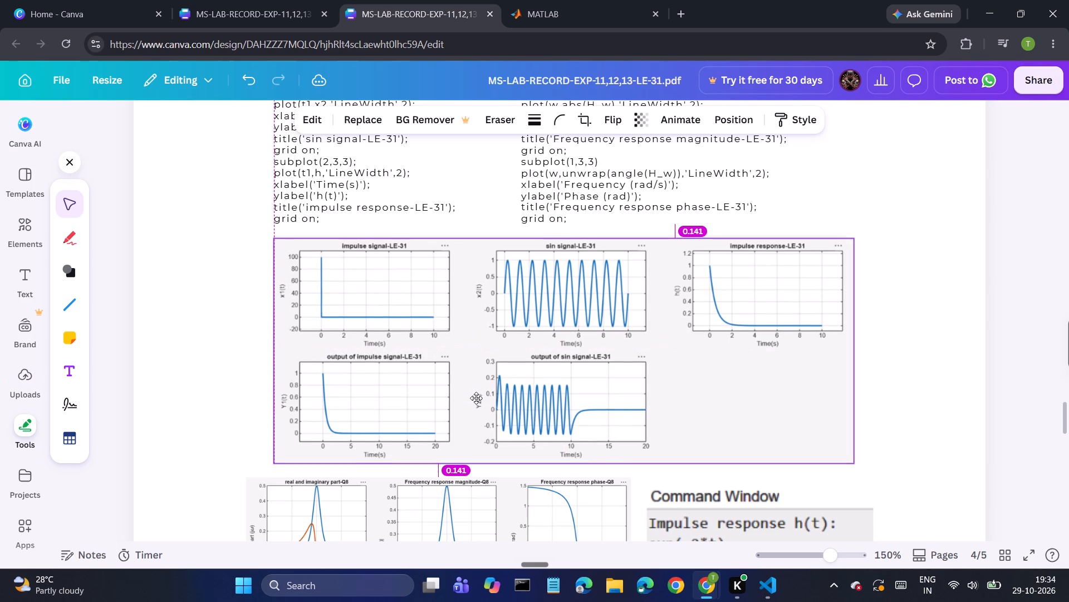
pyautogui.moveTo(476, 398); pyautogui.dragTo(476, 396)
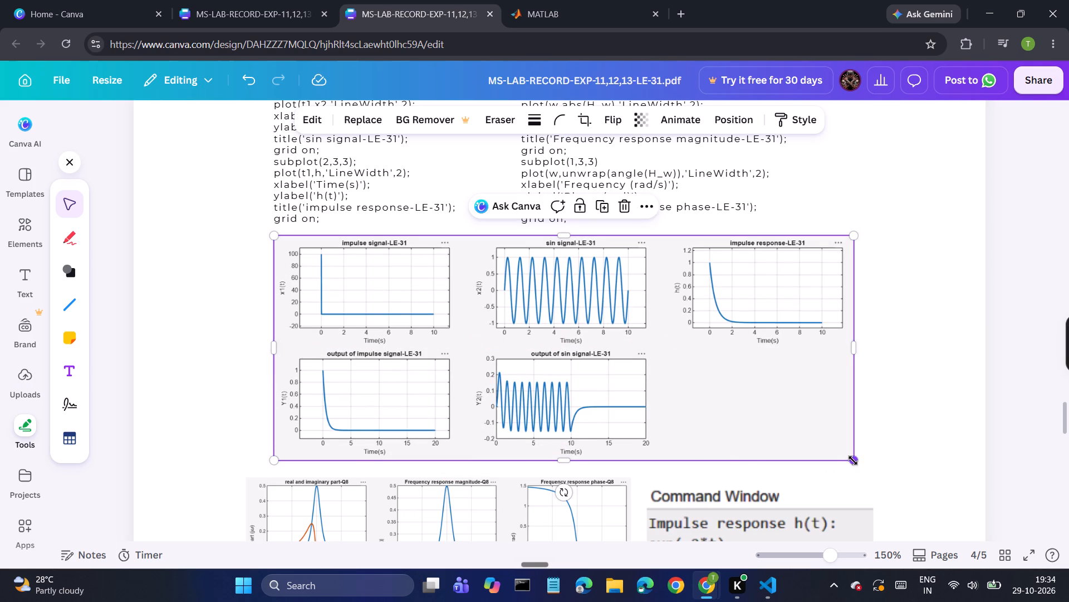
pyautogui.moveTo(853, 460); pyautogui.dragTo(844, 433)
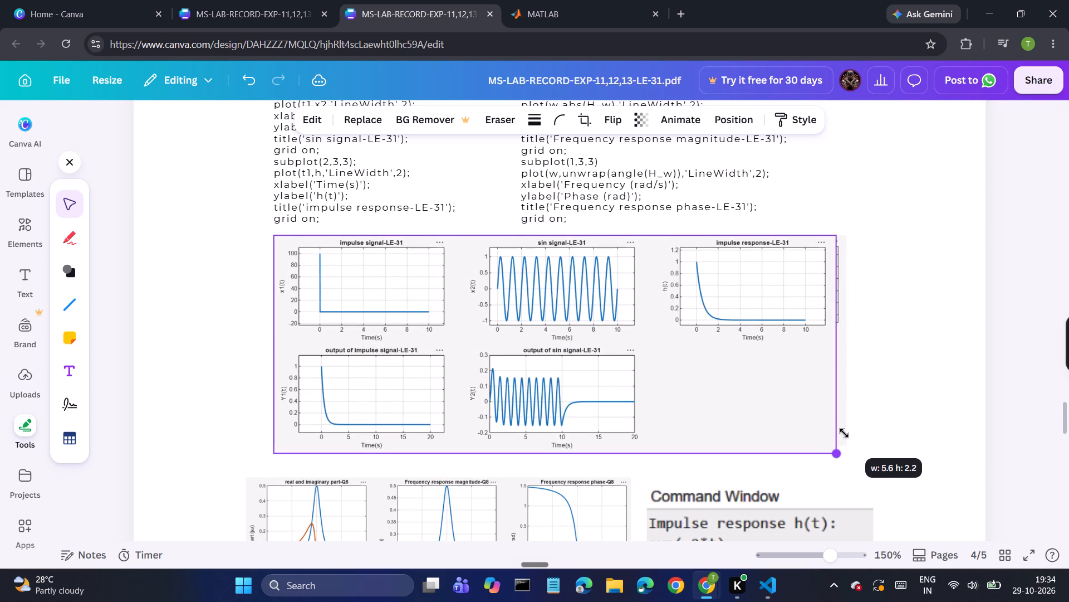
pyautogui.moveTo(844, 433); pyautogui.dragTo(854, 425)
pyautogui.click(914, 412)
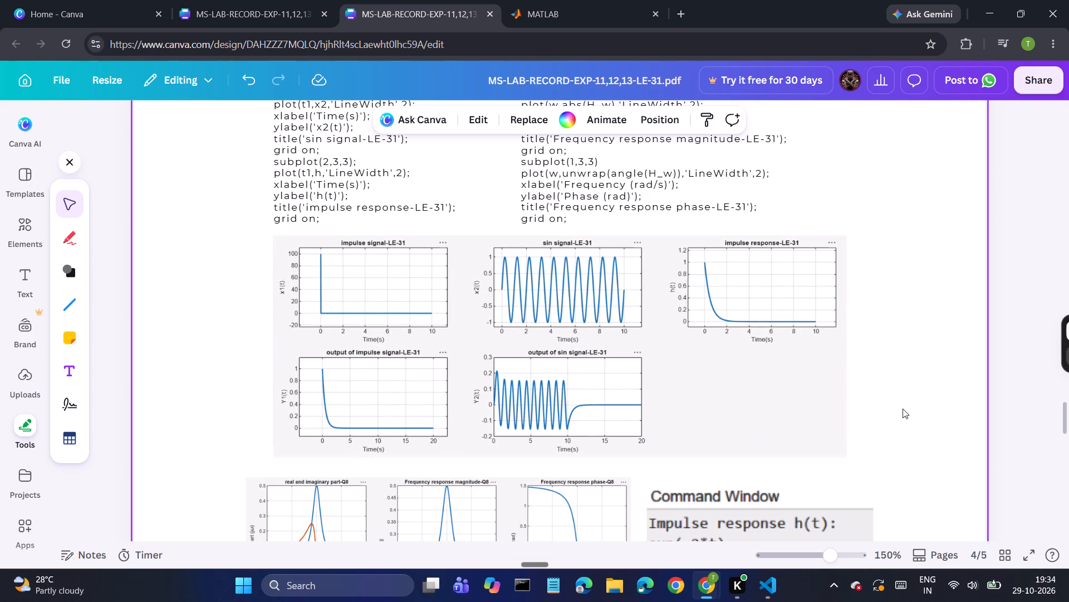
# Show Figure 2 in MATLAB and capture a screenshot covering its three LE-31 frequency response plots.
pyautogui.scroll(-1, 895, 412)
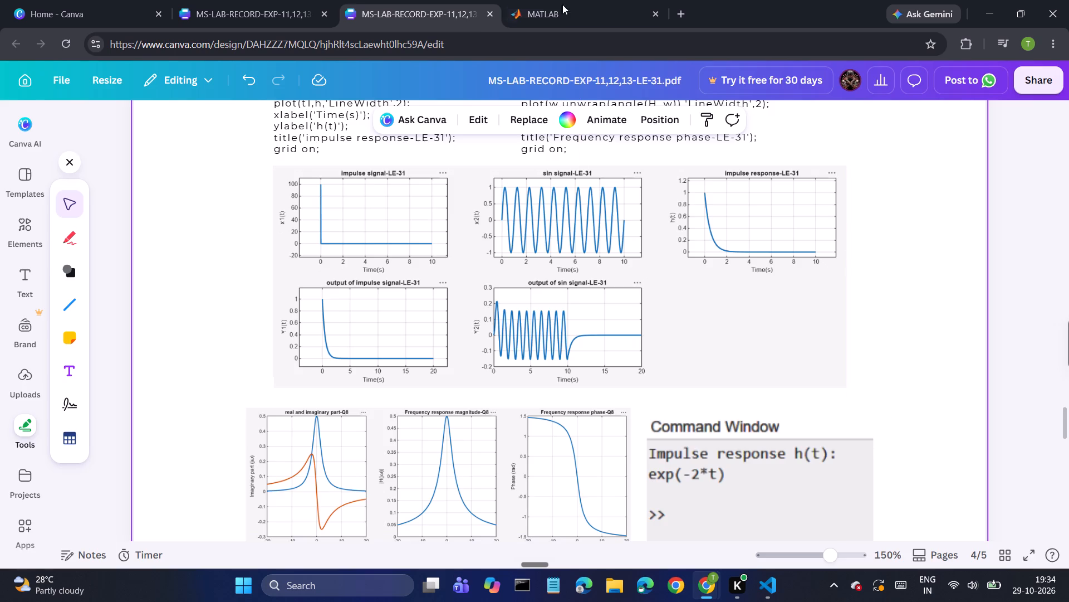
pyautogui.click(528, 0)
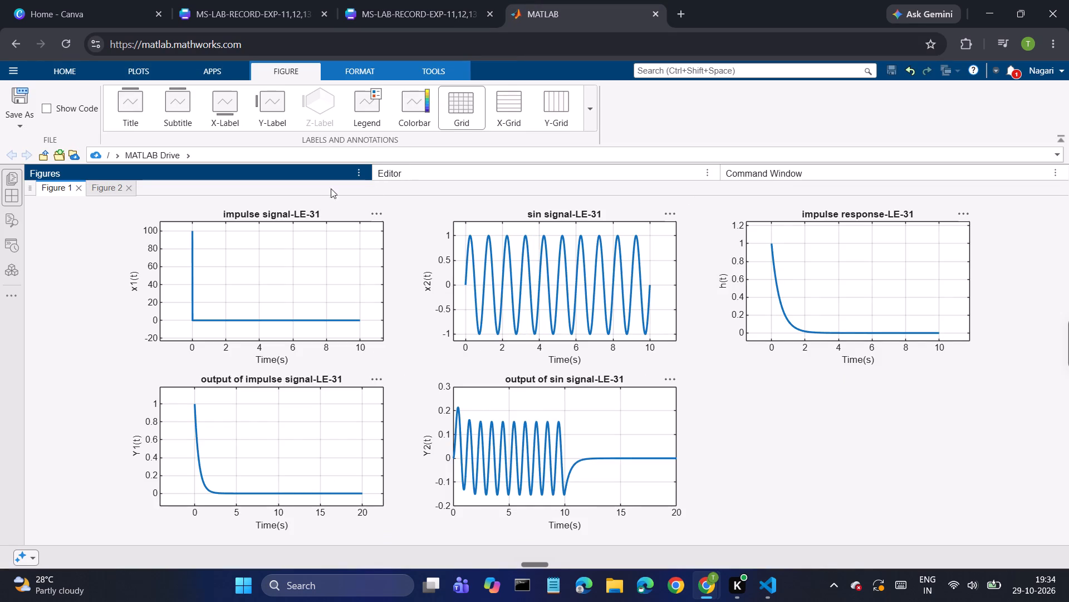
pyautogui.click(104, 192)
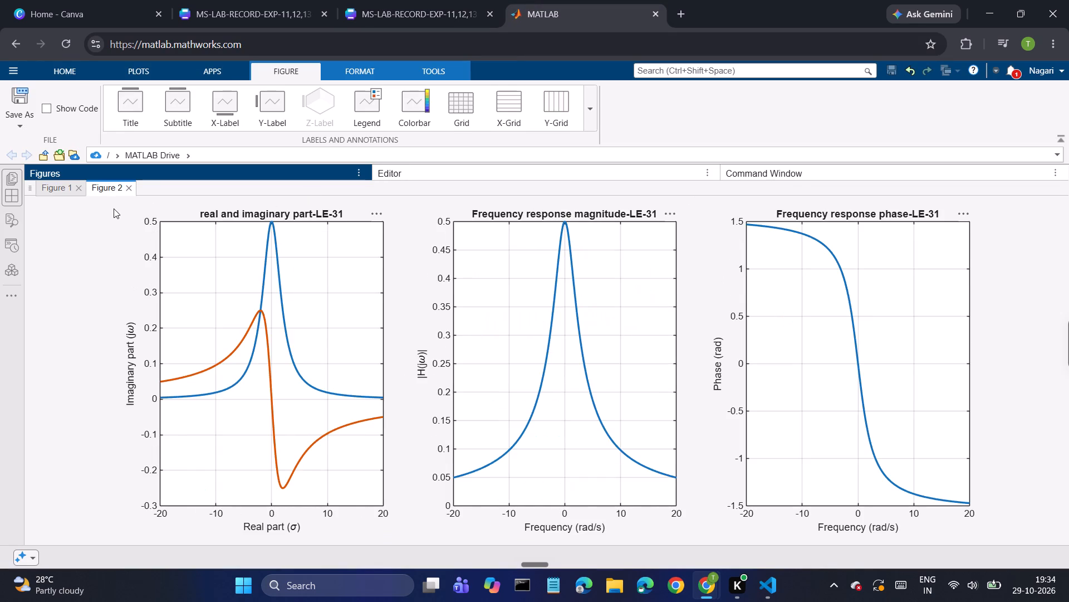
pyautogui.press('Print')
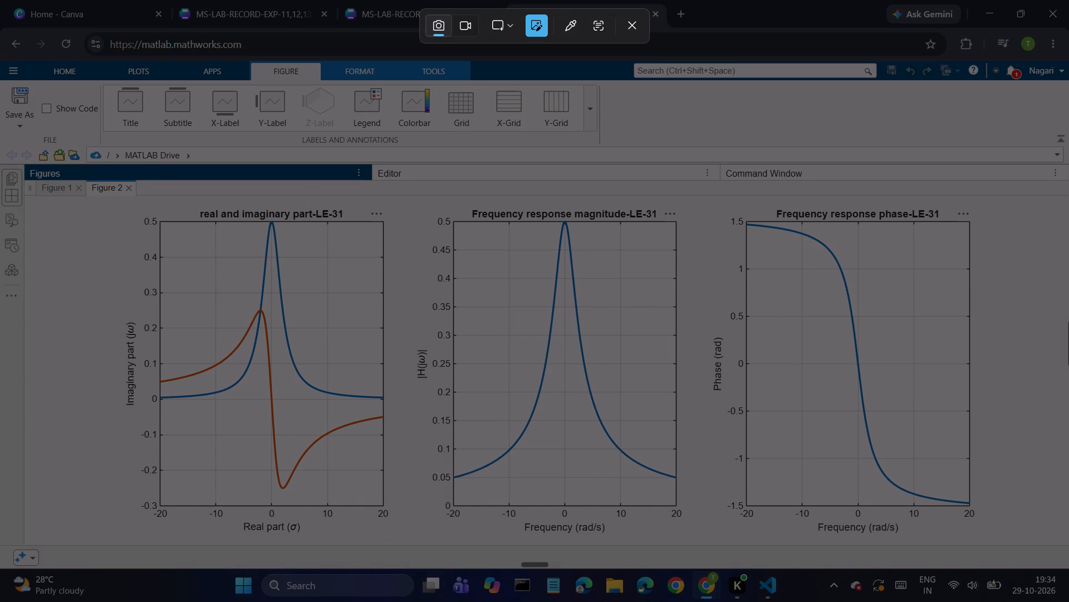
pyautogui.moveTo(119, 204); pyautogui.dragTo(961, 539)
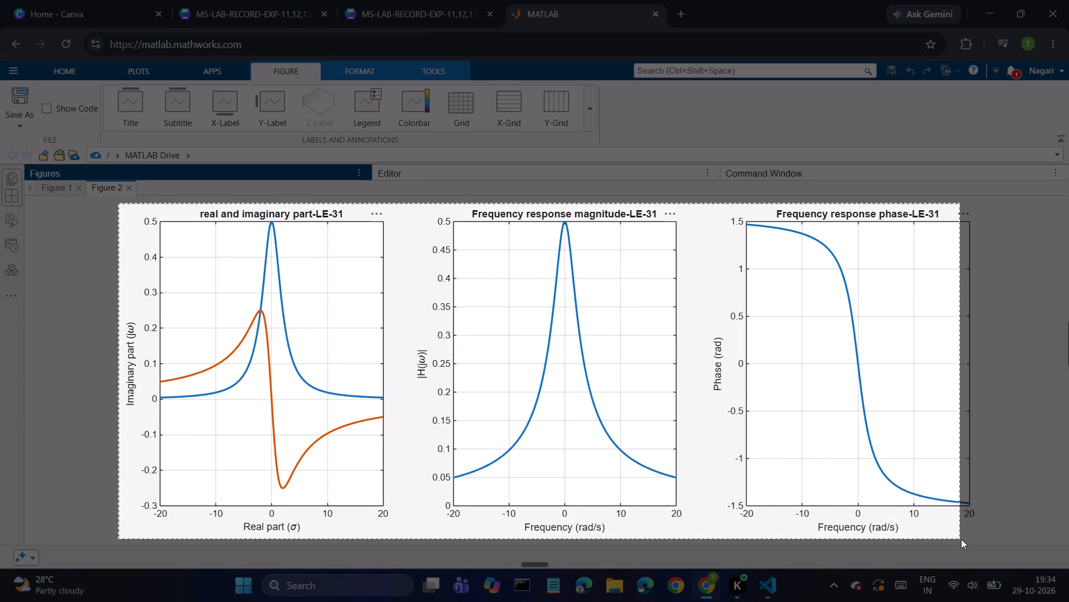
pyautogui.moveTo(961, 539); pyautogui.dragTo(993, 539)
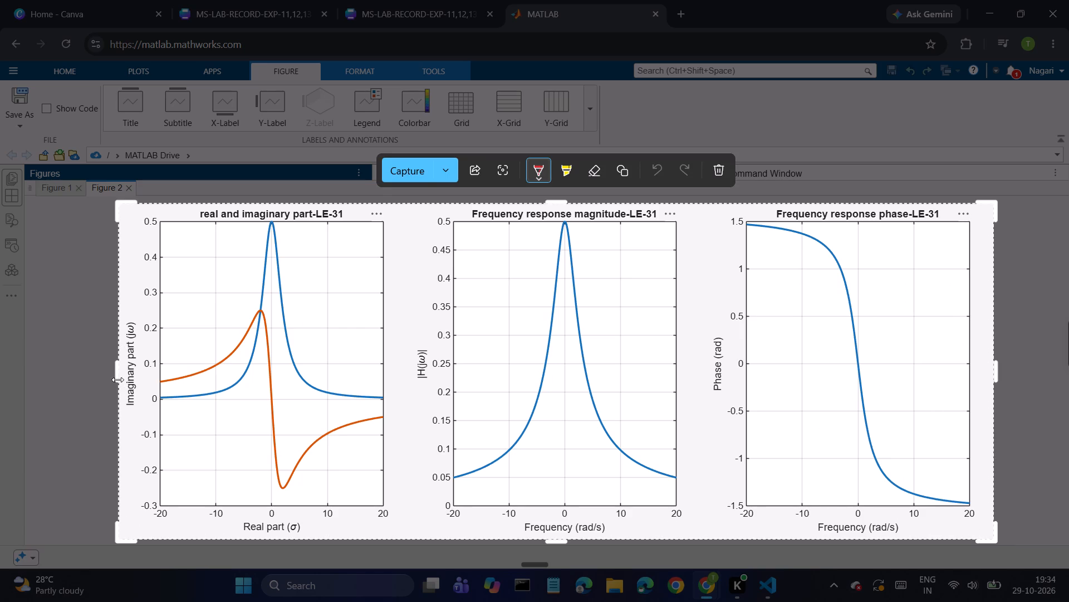
pyautogui.click(116, 376)
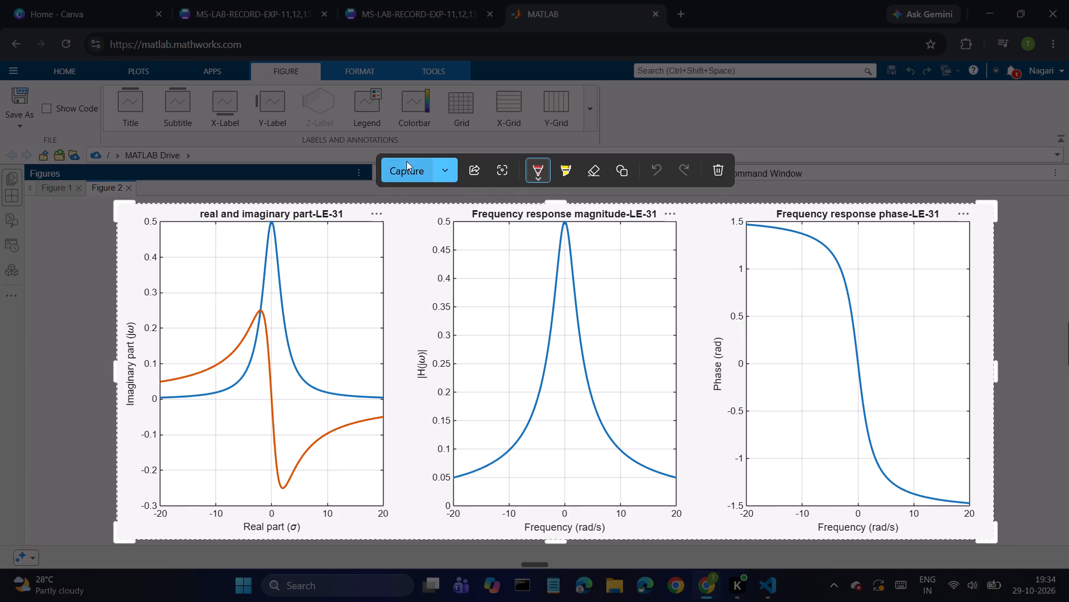
pyautogui.click(553, 201)
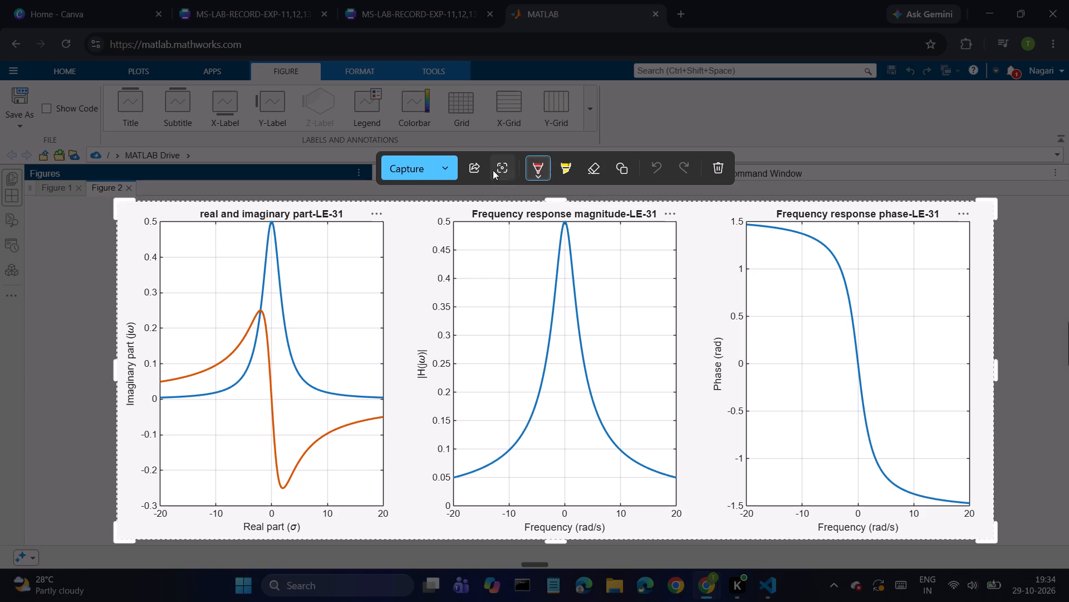
pyautogui.click(395, 175)
# Paste the Figure 2 screenshot on page 4 of the Canva record, scaled to cover the old Q8 frequency response plots beside the Command Window image.
pyautogui.click(405, 0)
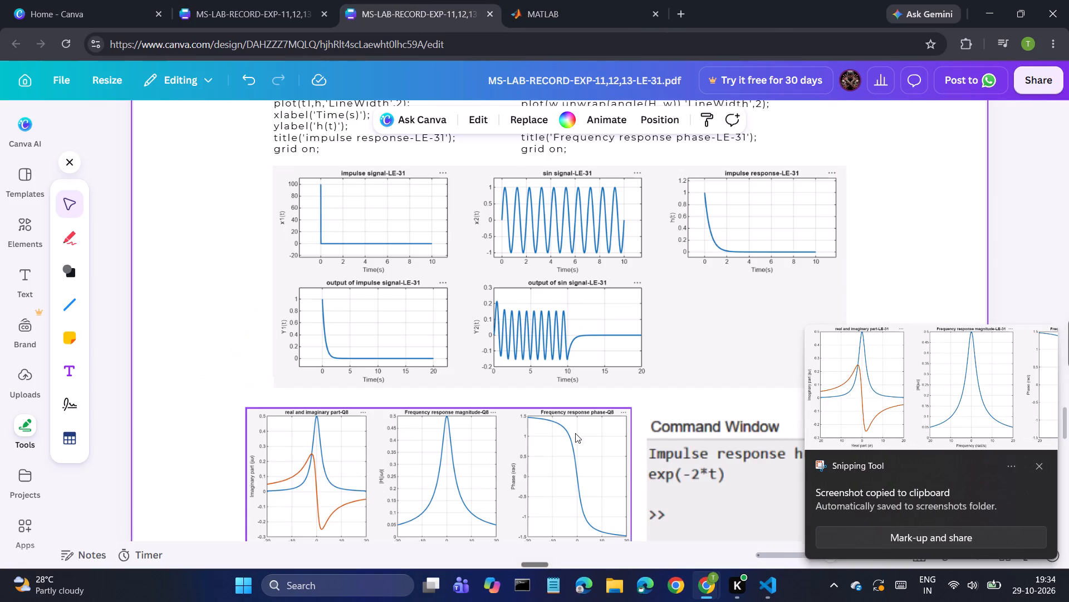
pyautogui.scroll(-2, 560, 417)
pyautogui.hotkey('ctrl', 'v')
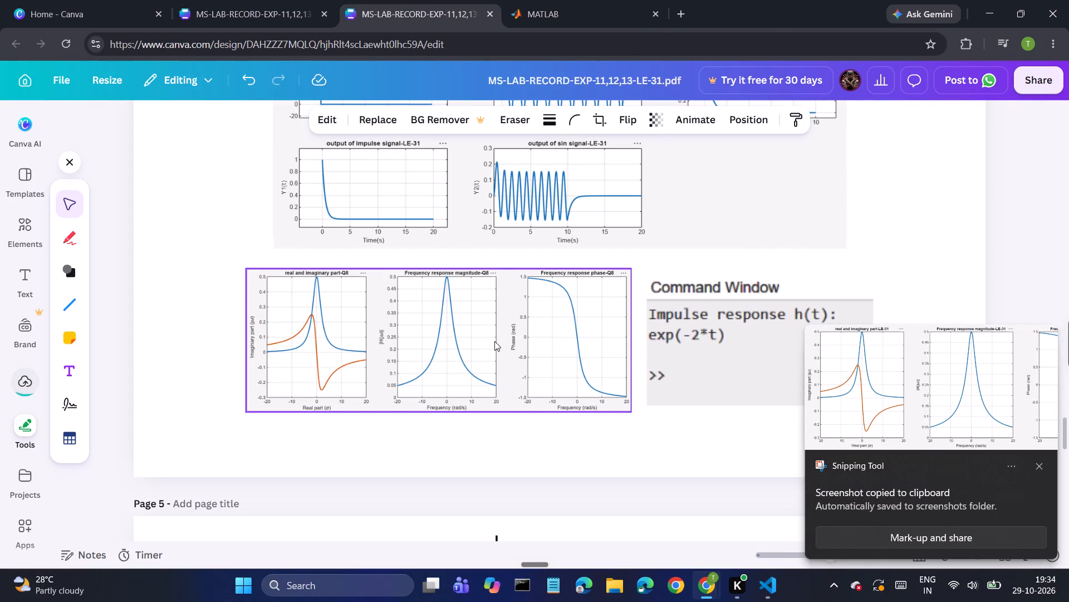
pyautogui.scroll(4, 446, 256)
pyautogui.moveTo(470, 225); pyautogui.dragTo(430, 346)
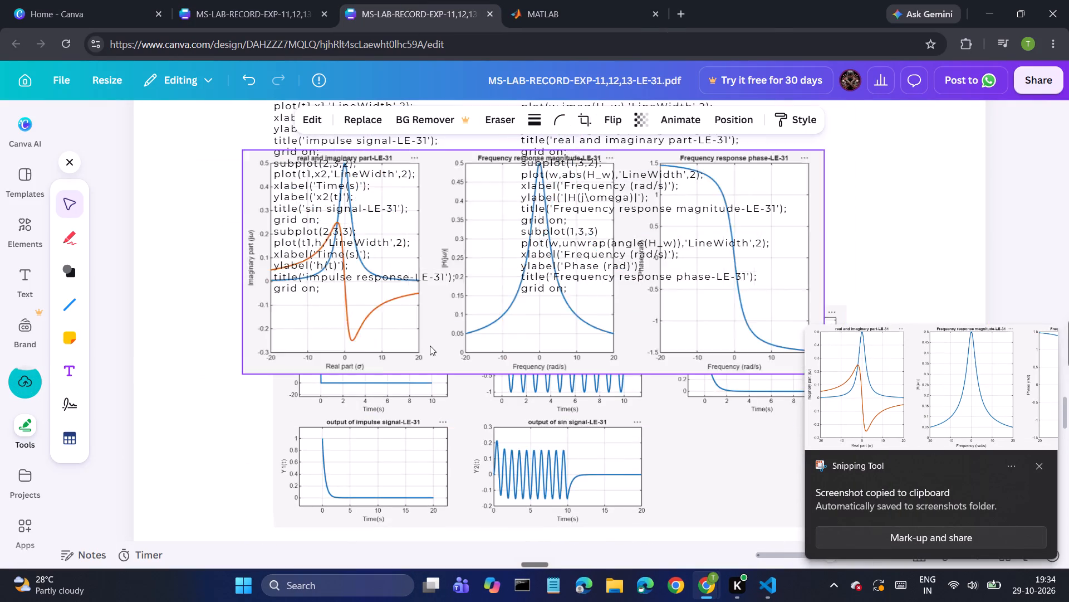
pyautogui.moveTo(430, 346); pyautogui.dragTo(380, 536)
pyautogui.scroll(-4, 379, 530)
pyautogui.moveTo(440, 253); pyautogui.dragTo(527, 423)
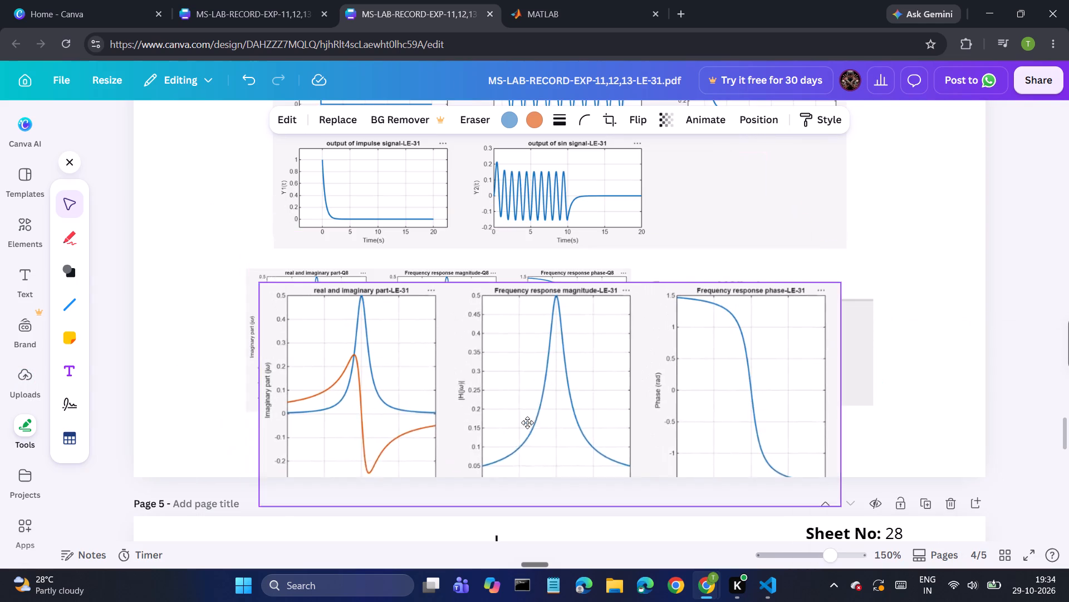
pyautogui.moveTo(527, 423); pyautogui.dragTo(506, 400)
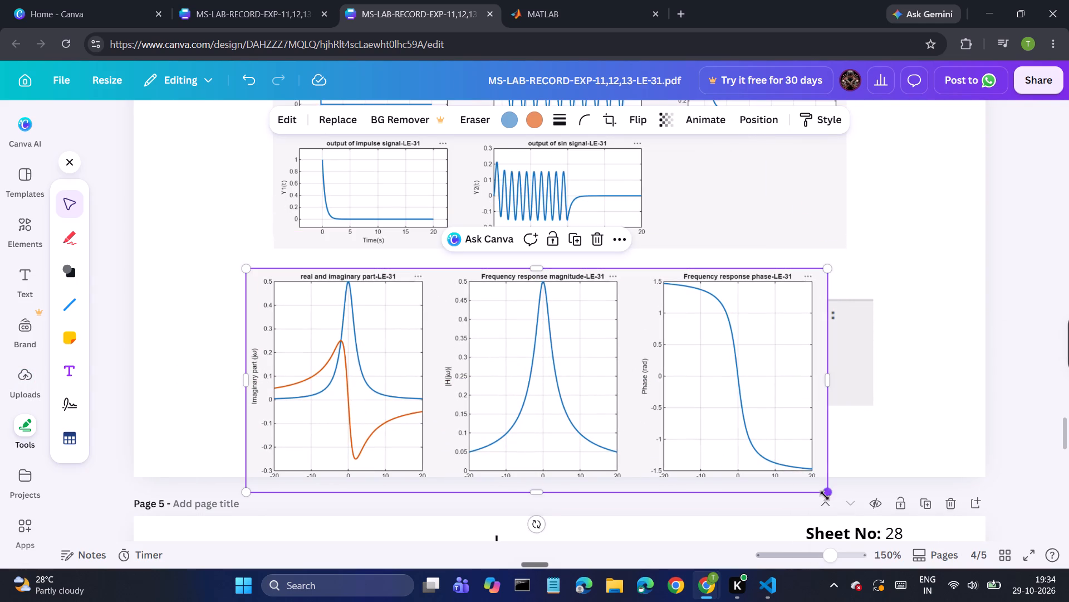
pyautogui.moveTo(825, 496); pyautogui.dragTo(620, 406)
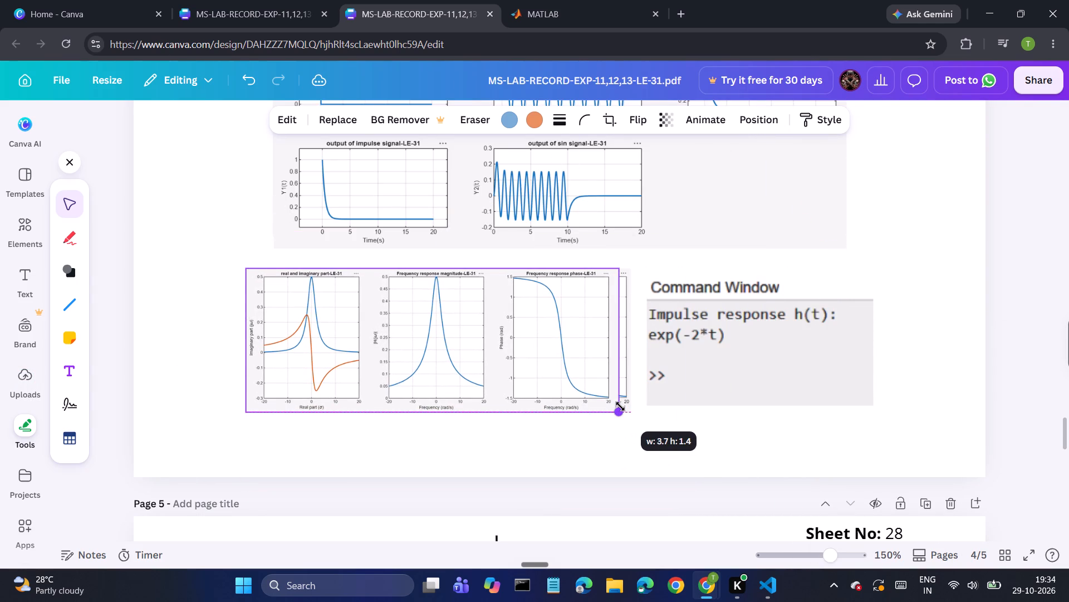
pyautogui.moveTo(620, 406); pyautogui.dragTo(630, 406)
pyautogui.click(648, 419)
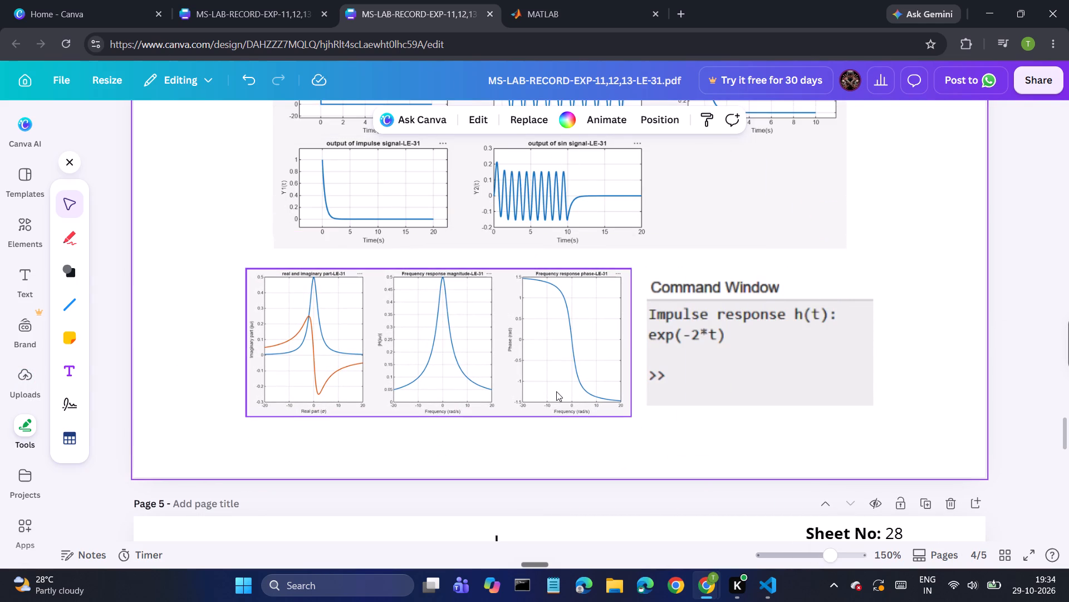
pyautogui.click(556, 390)
pyautogui.click(189, 425)
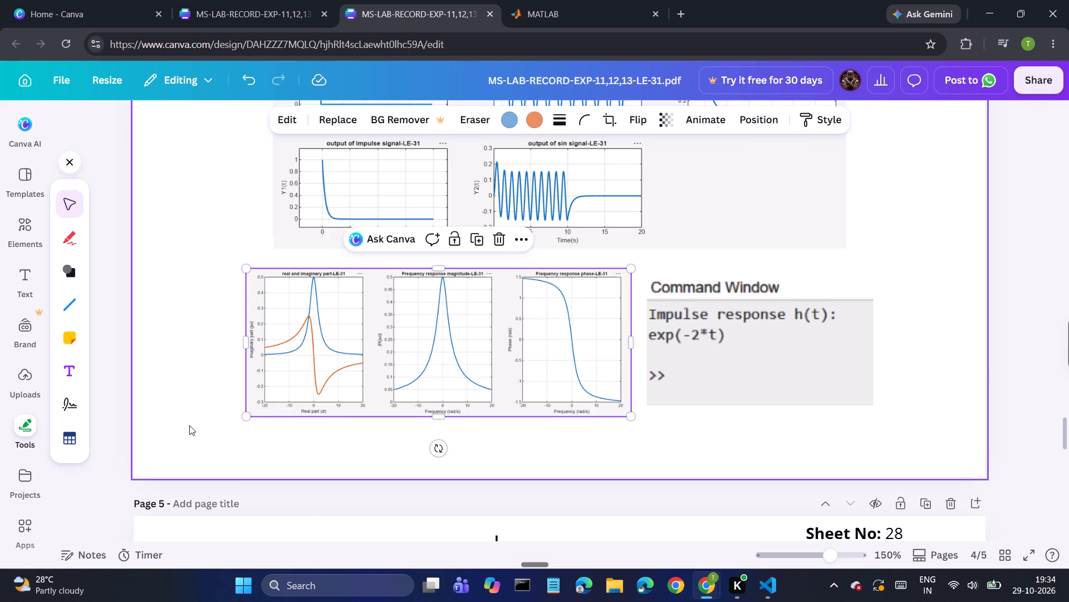
# Copy the black page border from page 2 onto page 3 (auto-correlation) and page 4 (Experiment-12).
pyautogui.scroll(15, 192, 419)
pyautogui.scroll(1, 533, 167)
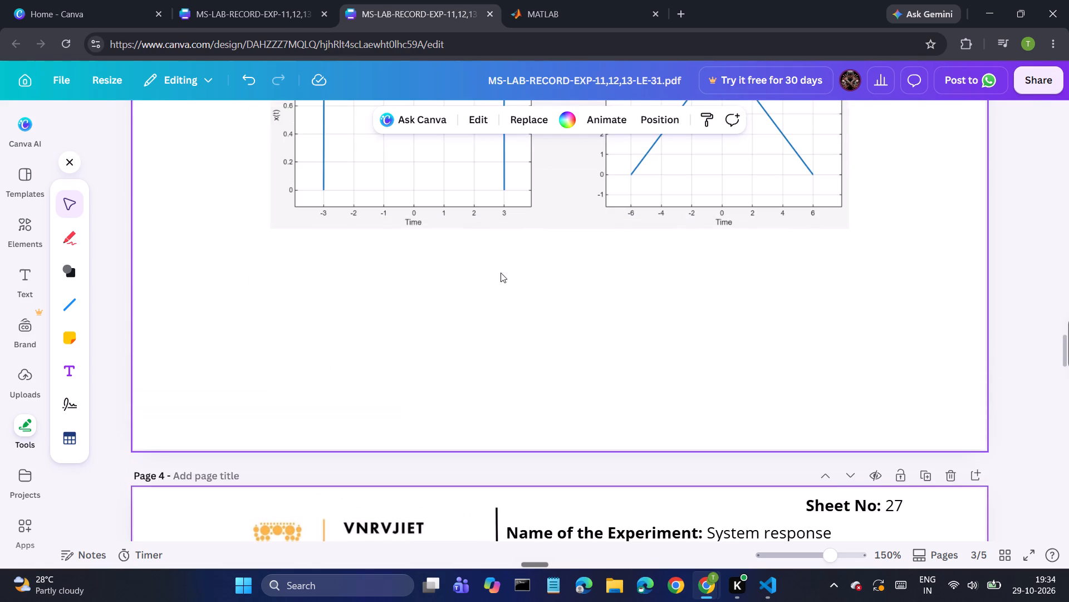
pyautogui.hotkey('ctrl', '-')
pyautogui.hotkey('ctrl', '-')
pyautogui.hotkey('ctrl', '-')
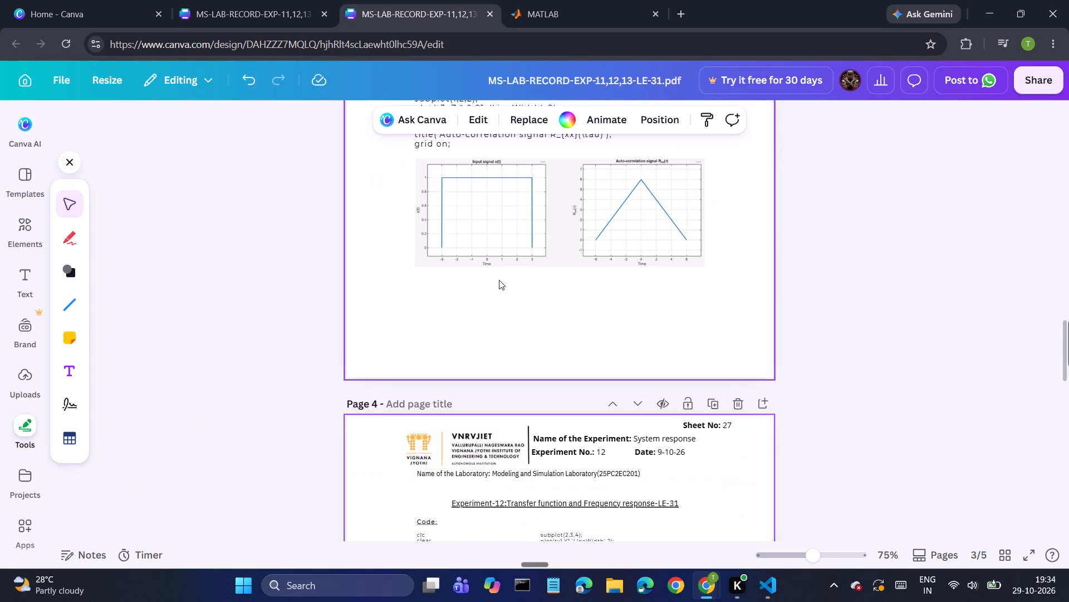
pyautogui.click(499, 280)
pyautogui.scroll(10, 499, 280)
pyautogui.click(715, 219)
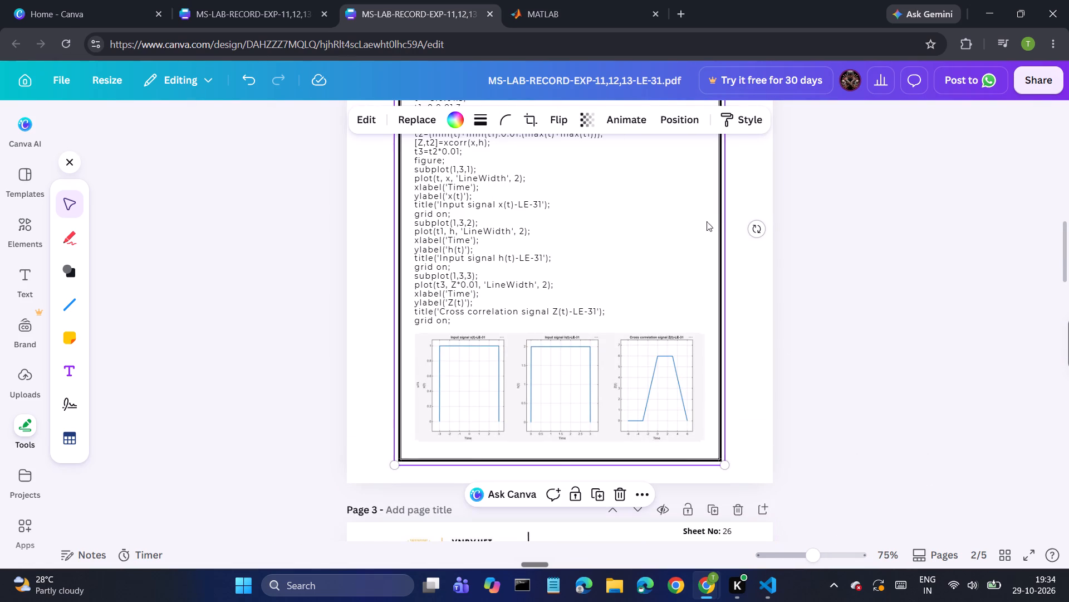
pyautogui.hotkey('ctrl', 'c')
pyautogui.scroll(-8, 658, 245)
pyautogui.click(734, 245)
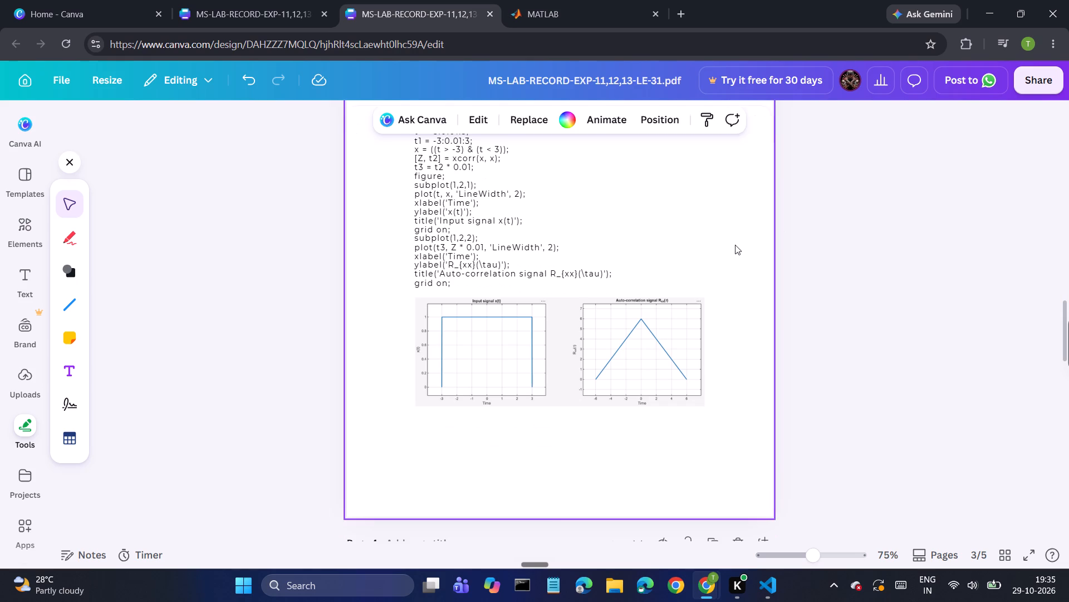
pyautogui.hotkey('ctrl', 'v')
pyautogui.scroll(-7, 720, 251)
pyautogui.click(719, 251)
pyautogui.hotkey('ctrl', 'v')
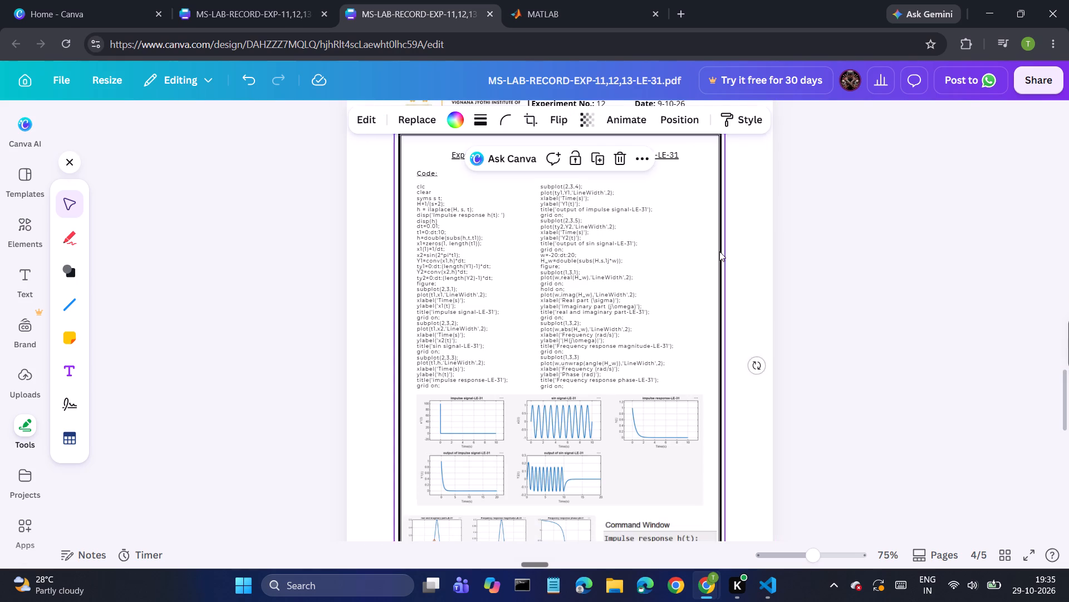
# Review the borders and content of the record's pages from page 5 back up to page 1.
pyautogui.scroll(-10, 719, 251)
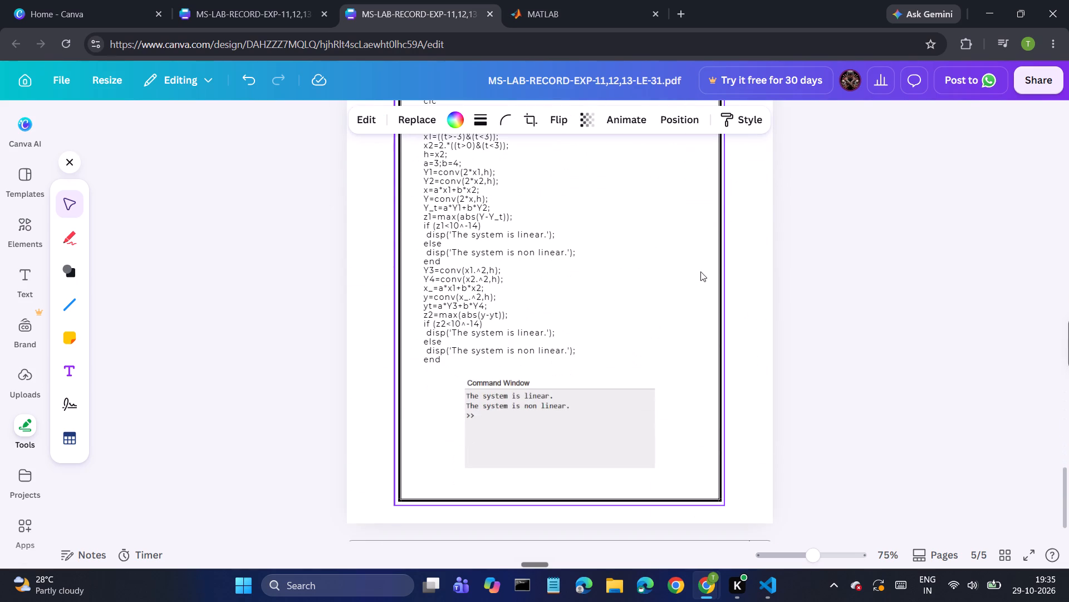
pyautogui.scroll(10, 689, 315)
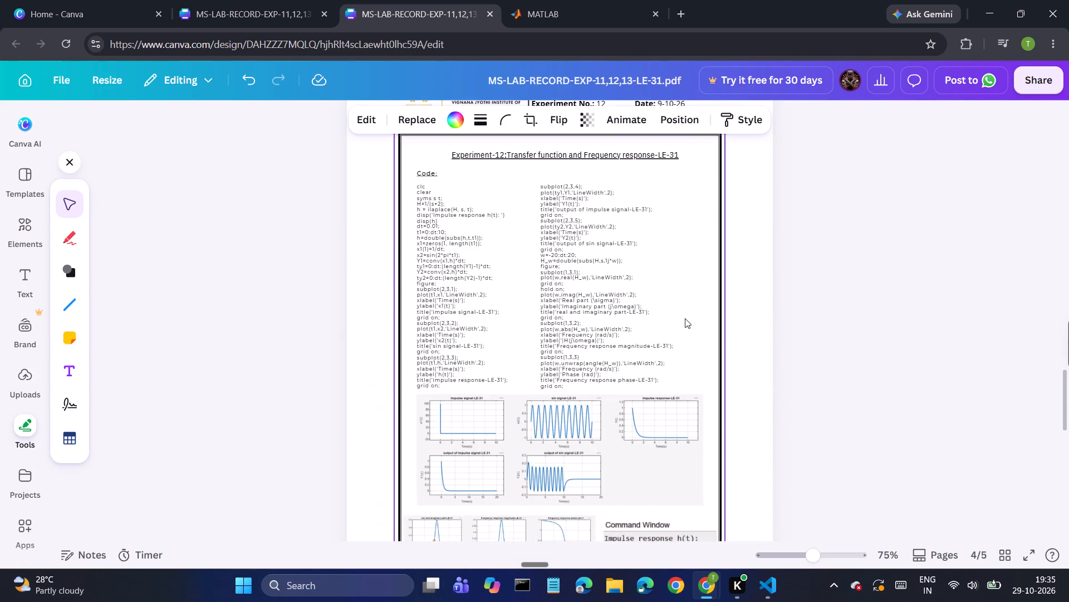
pyautogui.scroll(2, 676, 320)
pyautogui.scroll(-4, 661, 327)
pyautogui.scroll(18, 661, 327)
pyautogui.scroll(13, 661, 327)
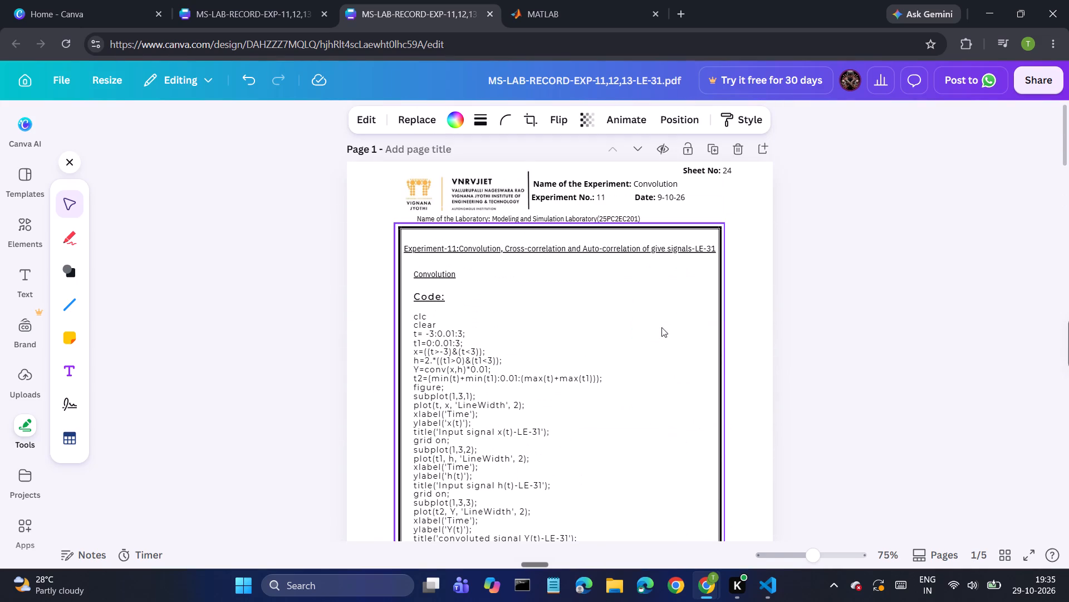
# Download all pages of the LE-31 record as a PDF with the Print preset and RGB colour profile.
pyautogui.click(1022, 79)
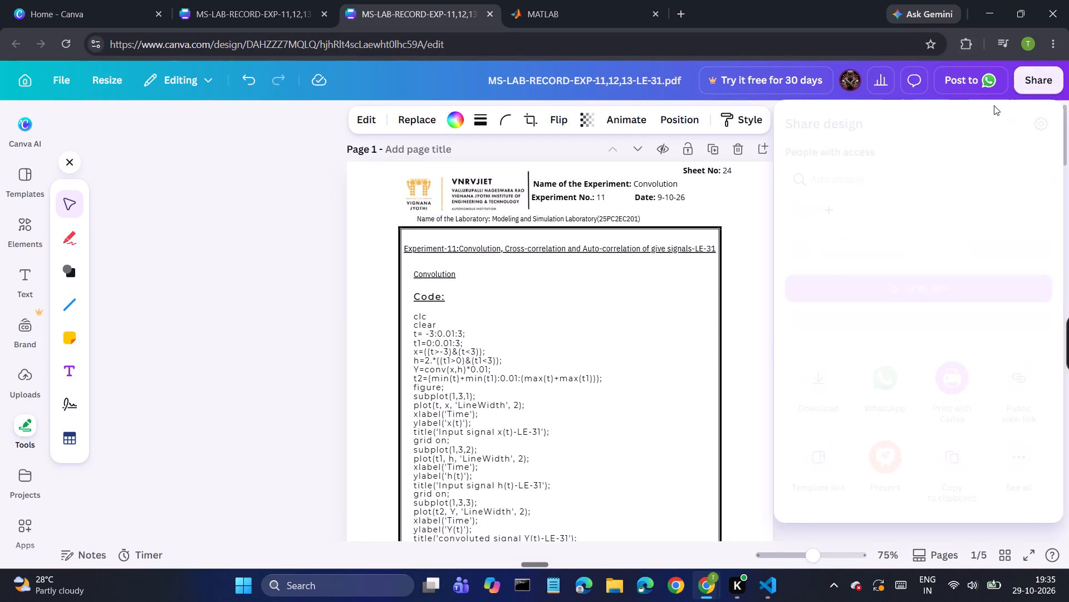
pyautogui.click(801, 428)
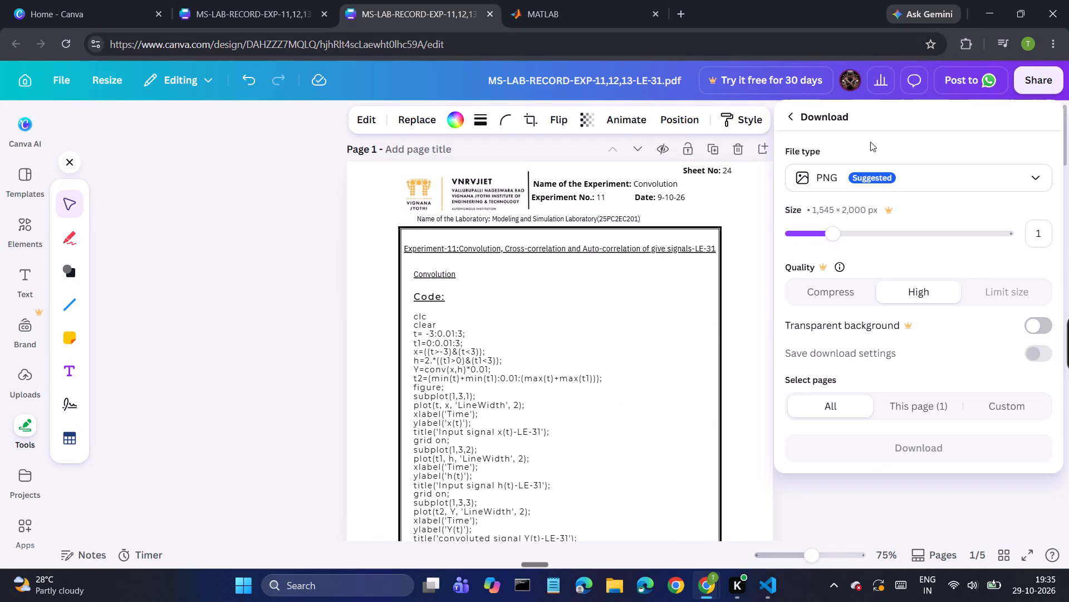
pyautogui.click(883, 180)
pyautogui.click(953, 181)
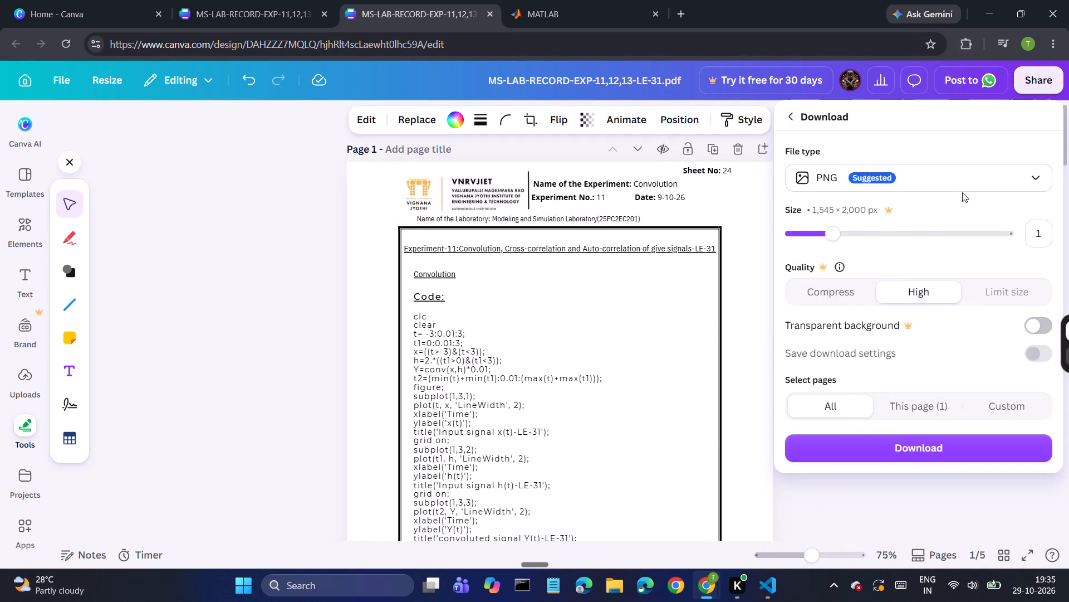
pyautogui.click(969, 174)
pyautogui.click(931, 304)
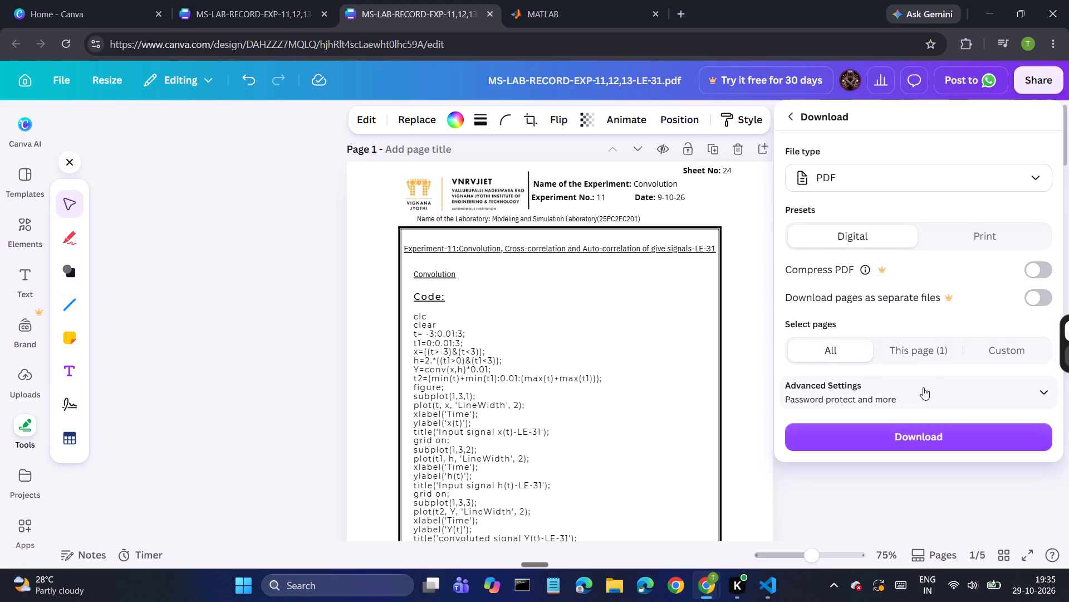
pyautogui.click(962, 240)
pyautogui.click(922, 463)
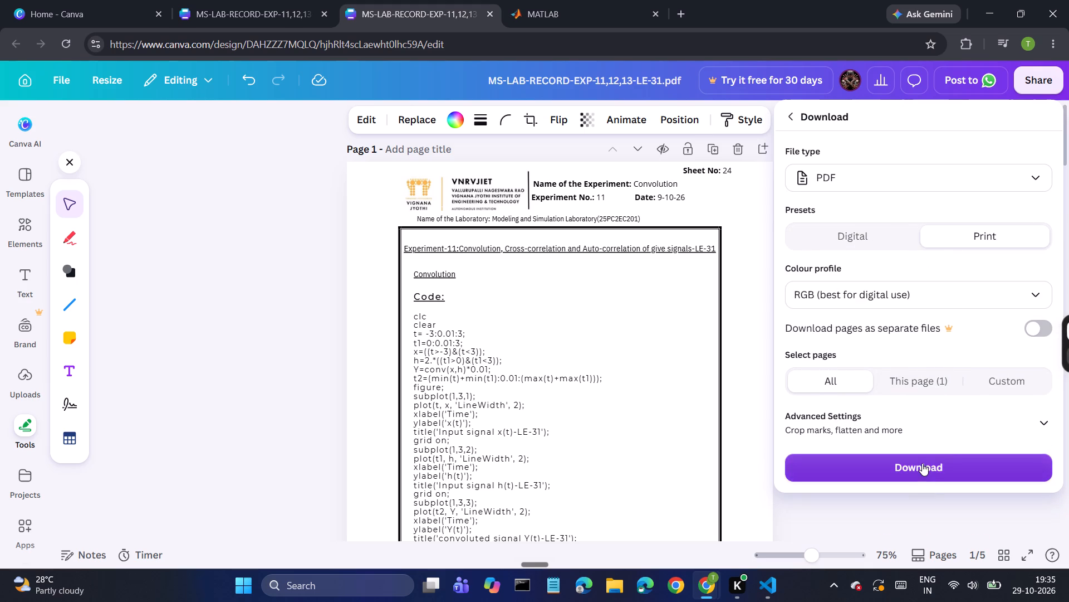
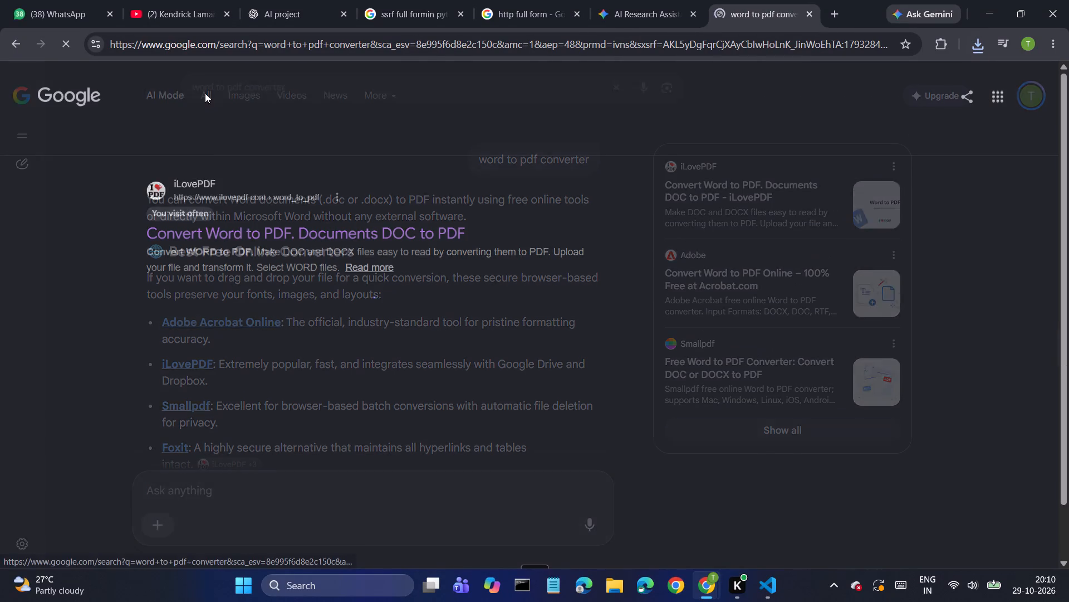
# Convert the downloaded Word file BS lab SS questions (1).docx to PDF with iLovePDF's Word to PDF converter.
pyautogui.click(210, 235)
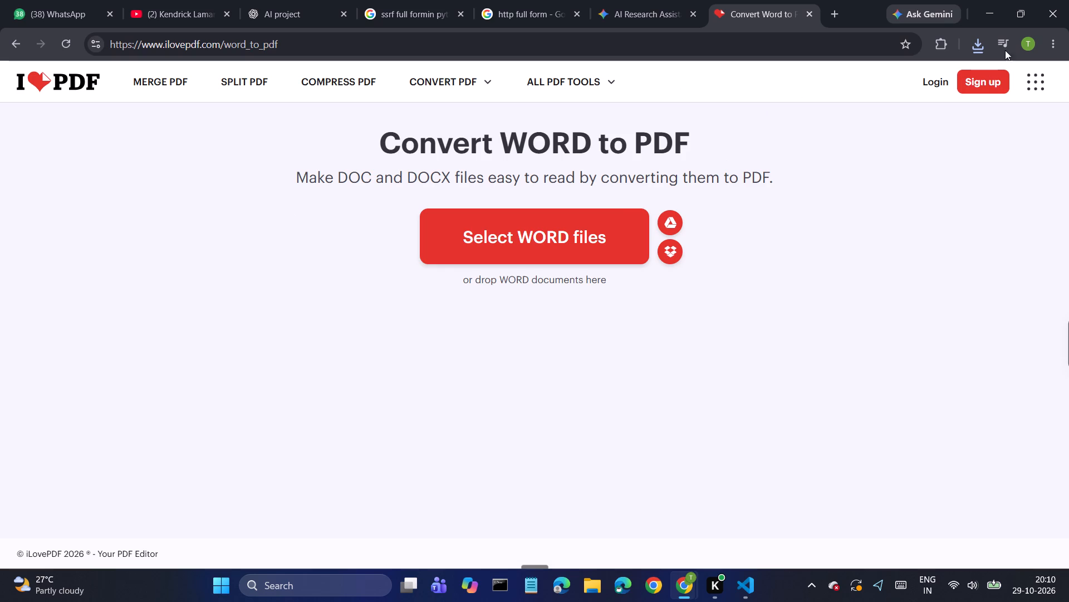
pyautogui.click(974, 41)
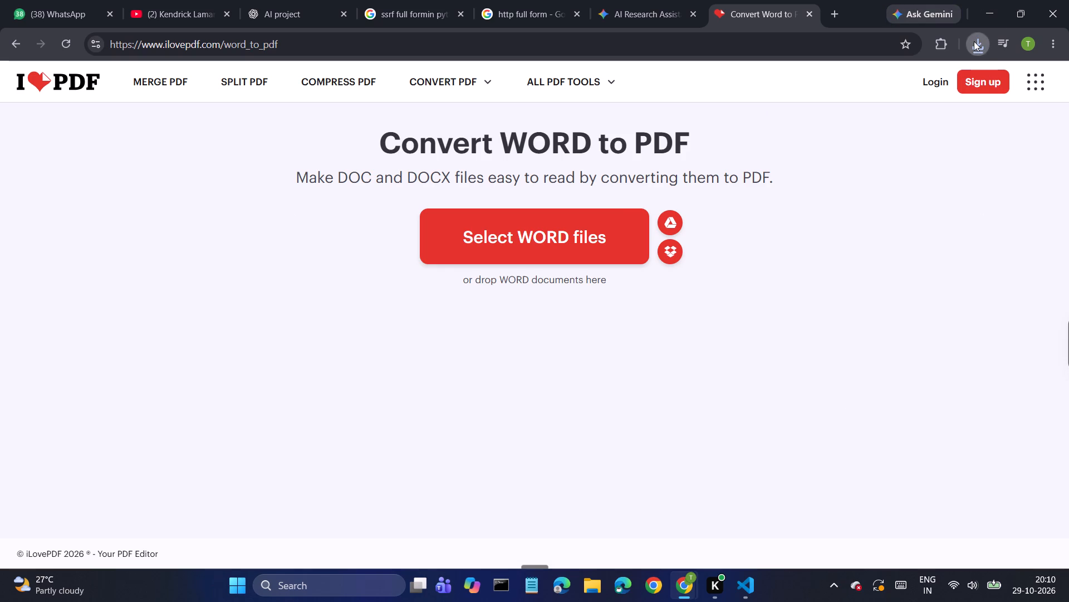
pyautogui.moveTo(844, 113); pyautogui.dragTo(582, 271)
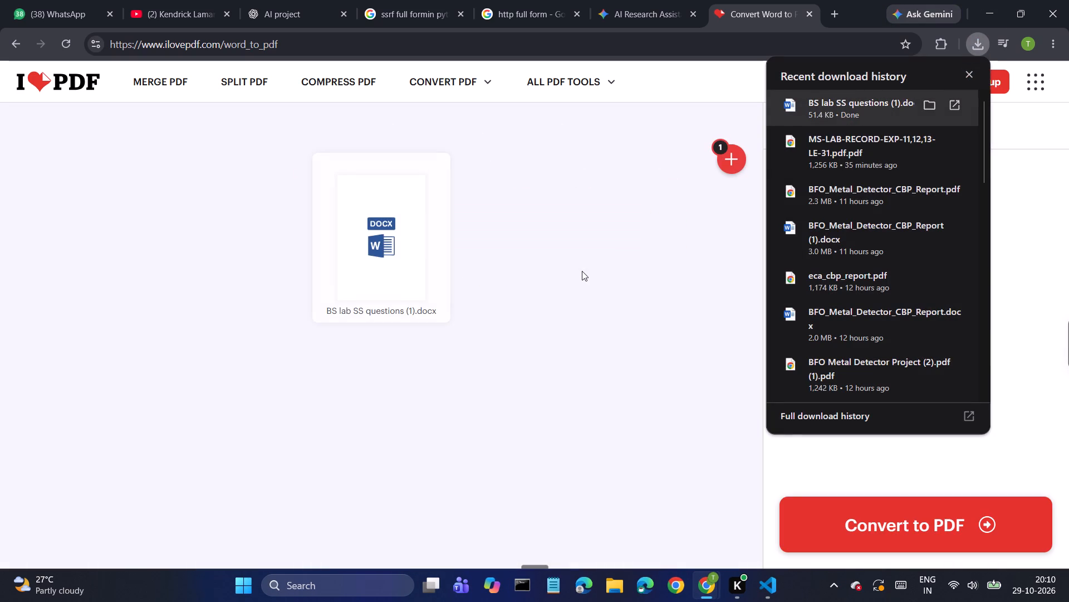
pyautogui.click(858, 511)
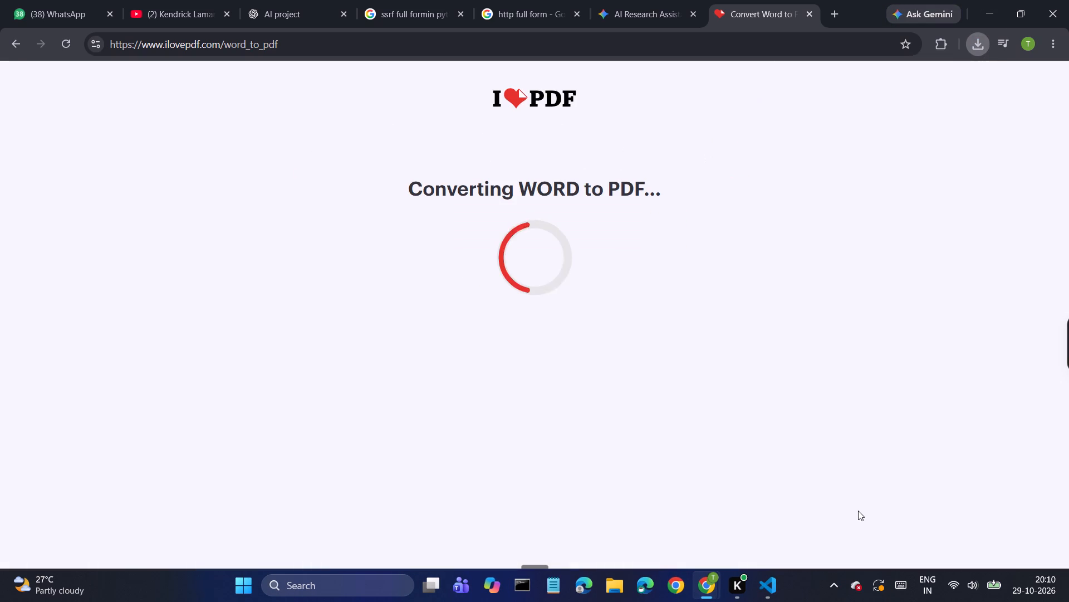